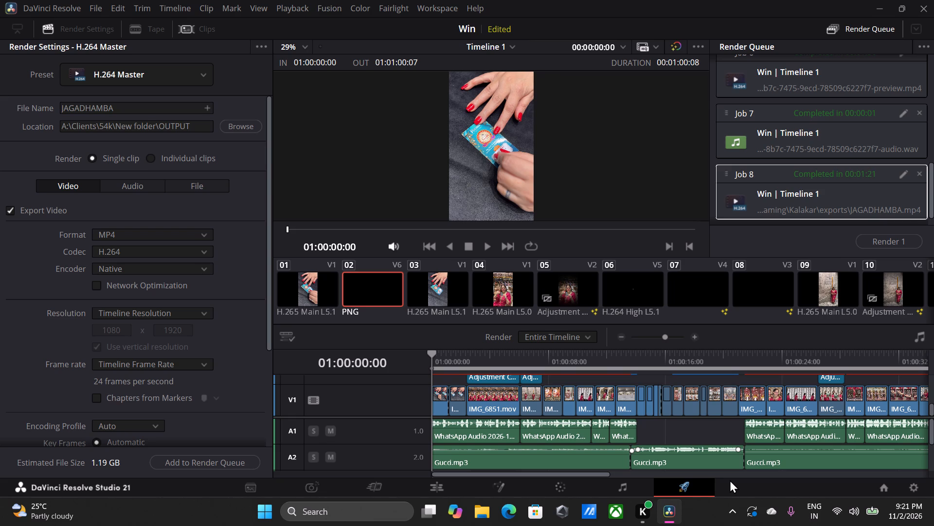
Close DaVinci Resolve, where the Win project is open.
click(933, 0)
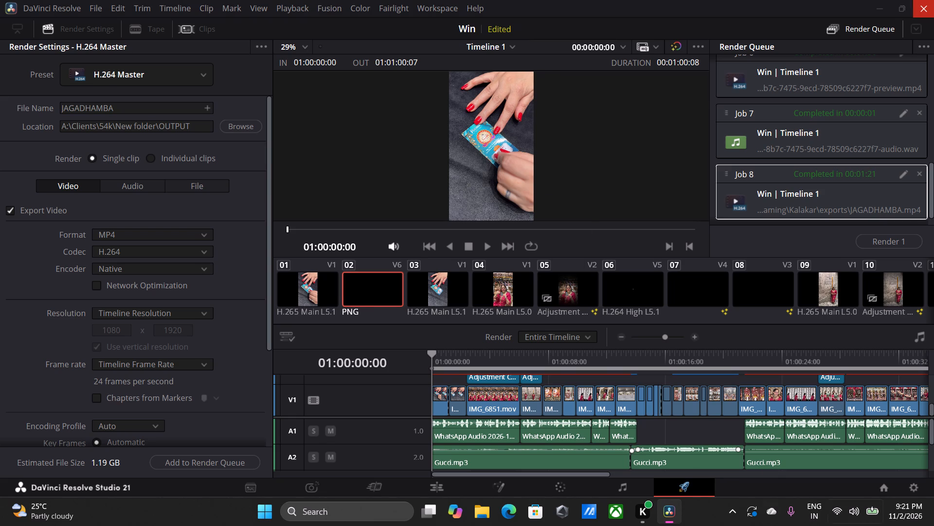
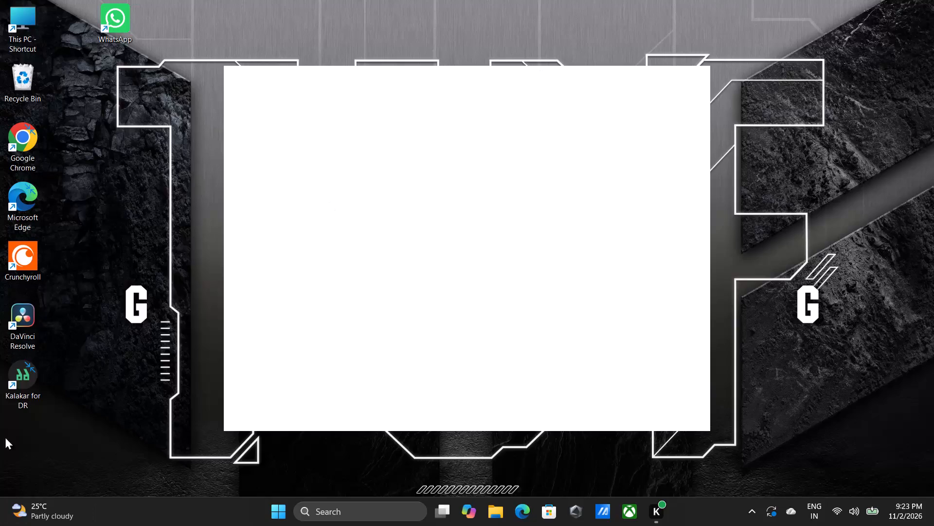
Launch DaVinci Resolve from the desktop and open the Win project from the local projects.
double_click(13, 325)
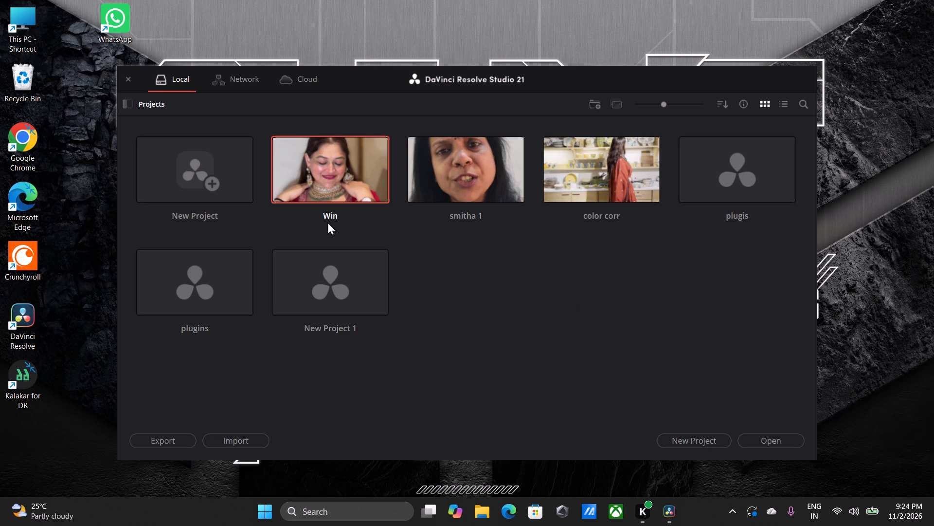
double_click(334, 174)
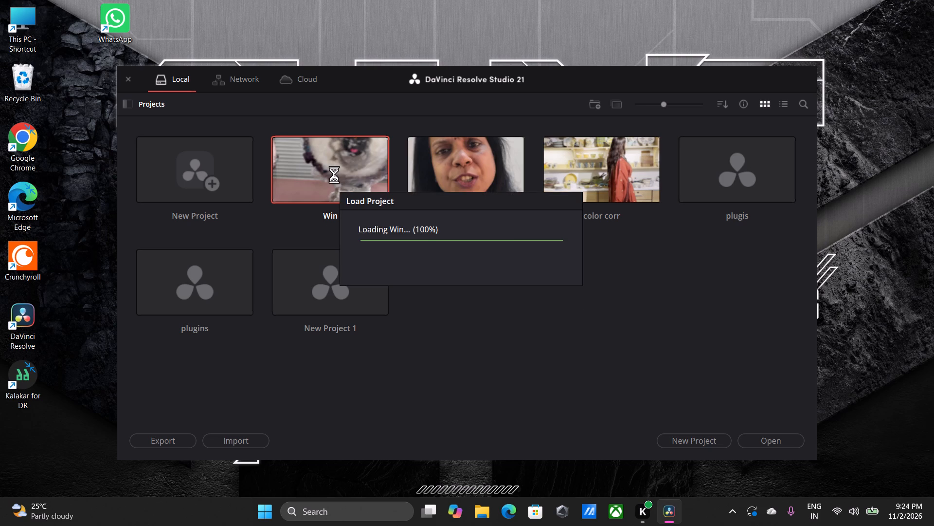
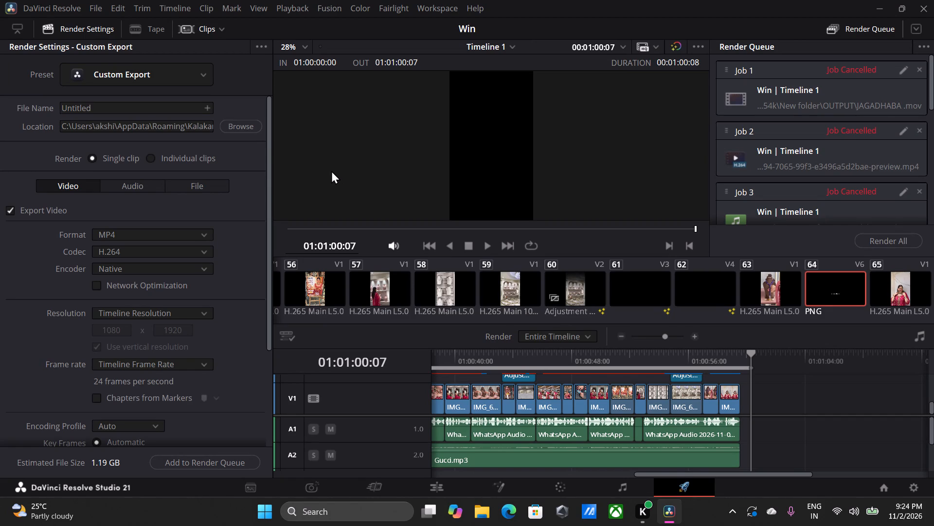
Examine the caption clips on track V6 and the tracks below them along Timeline 1.
scroll(565, 390, down, 1)
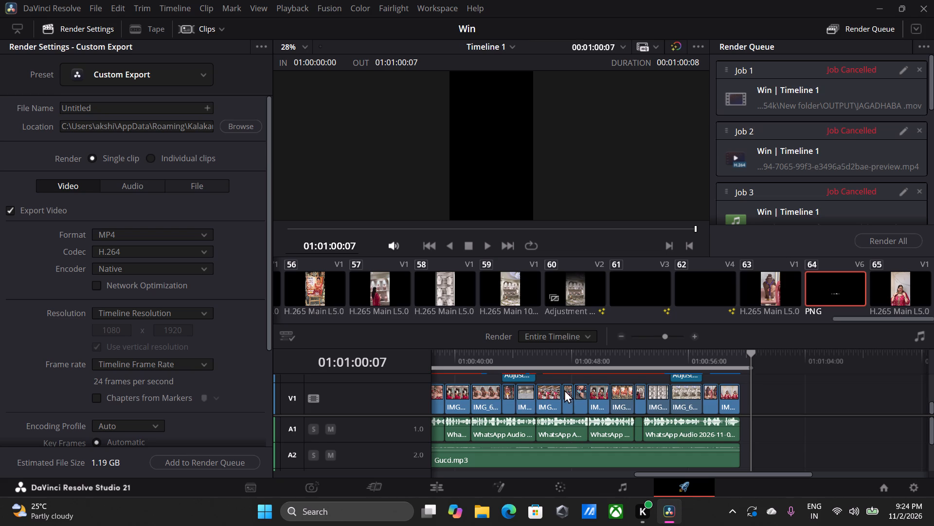
scroll(564, 390, down, 2)
scroll(571, 403, up, 6)
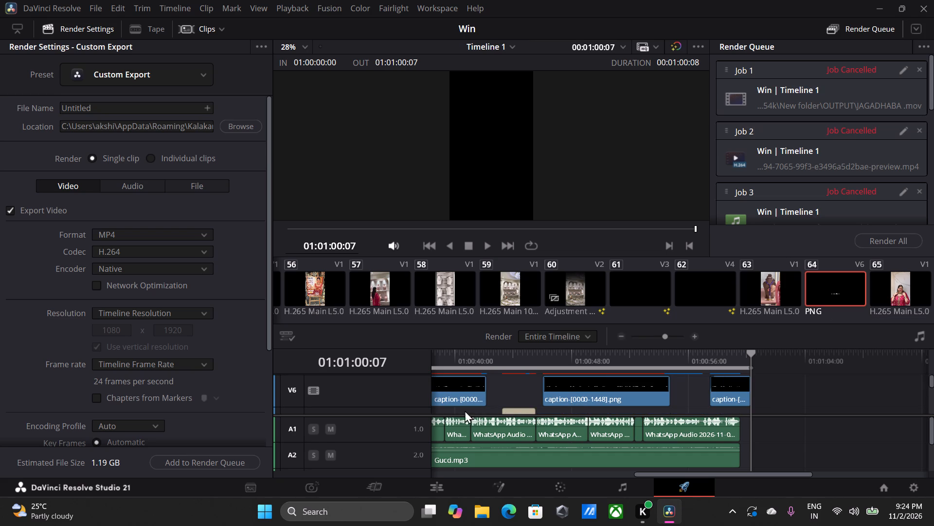
click(604, 386)
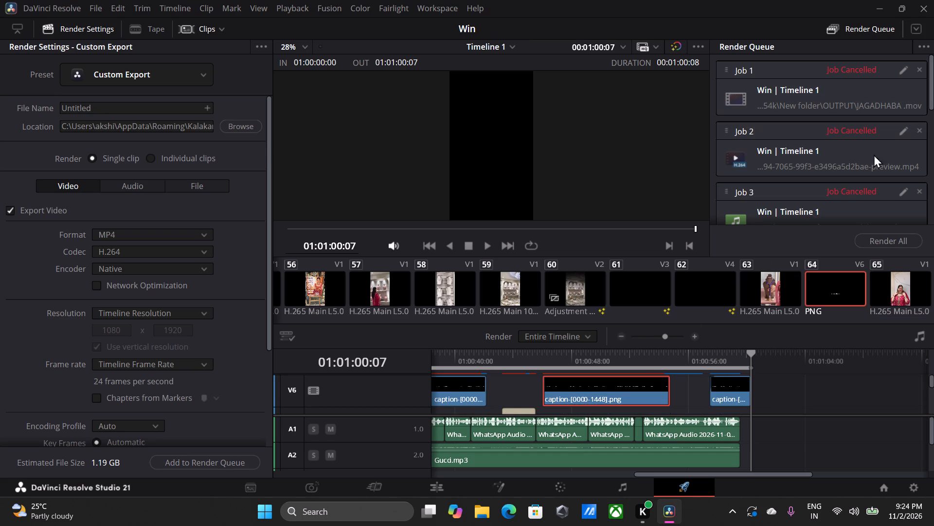
scroll(474, 380, down, 1)
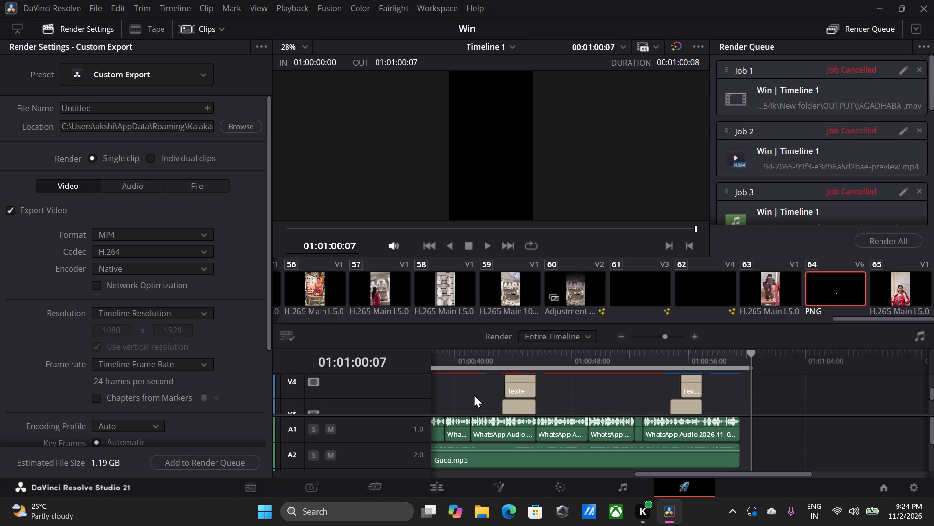
scroll(479, 395, up, 1)
ctrl+scroll(498, 392, down, 1)
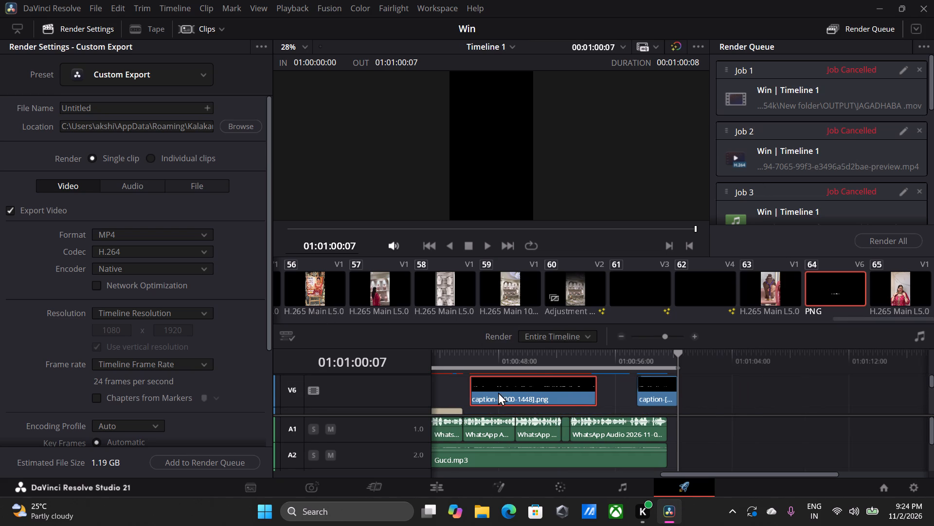
ctrl+scroll(498, 392, up, 1)
ctrl+scroll(502, 391, down, 1)
ctrl+scroll(503, 391, up, 8)
ctrl+scroll(507, 345, up, 3)
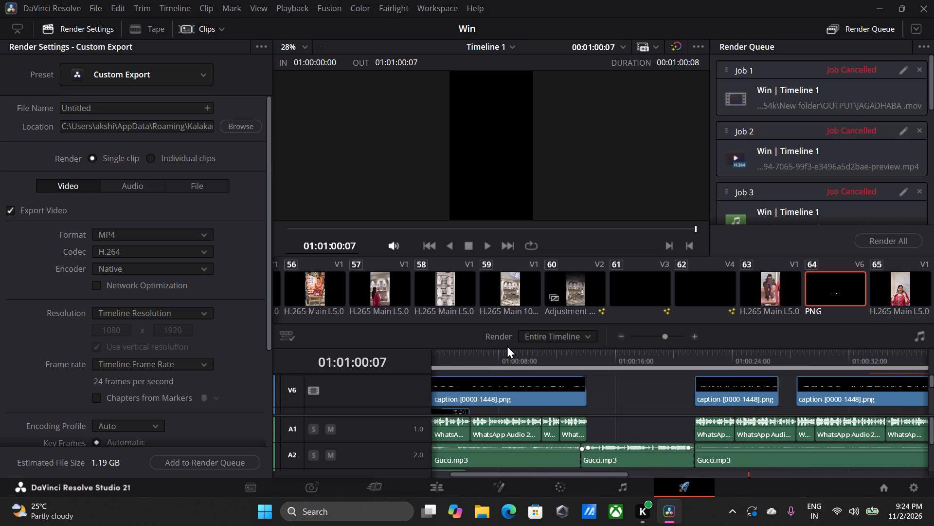
ctrl+scroll(525, 436, up, 5)
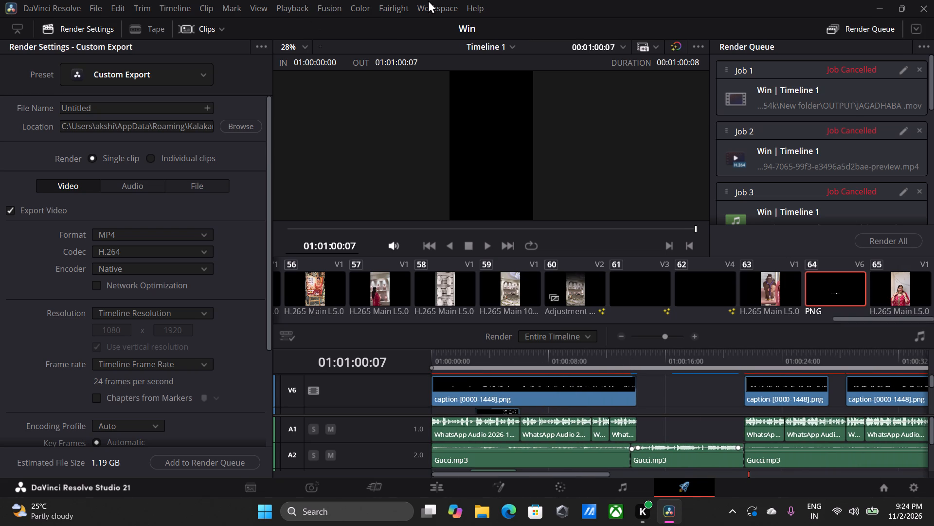
Launch the Kalakar for DR caption script from within DaVinci Resolve.
click(440, 7)
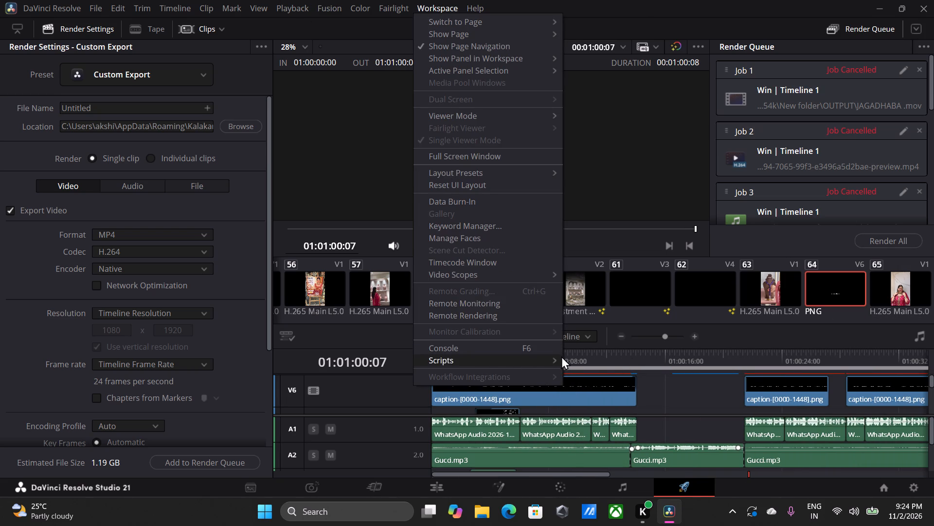
click(582, 362)
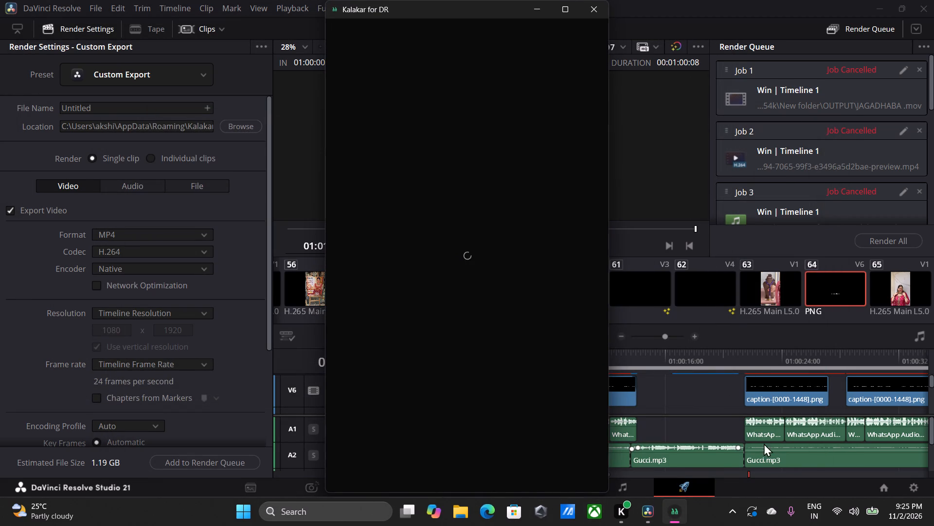
Return to DaVinci Resolve and switch the Win project to the Edit page.
click(750, 475)
click(503, 488)
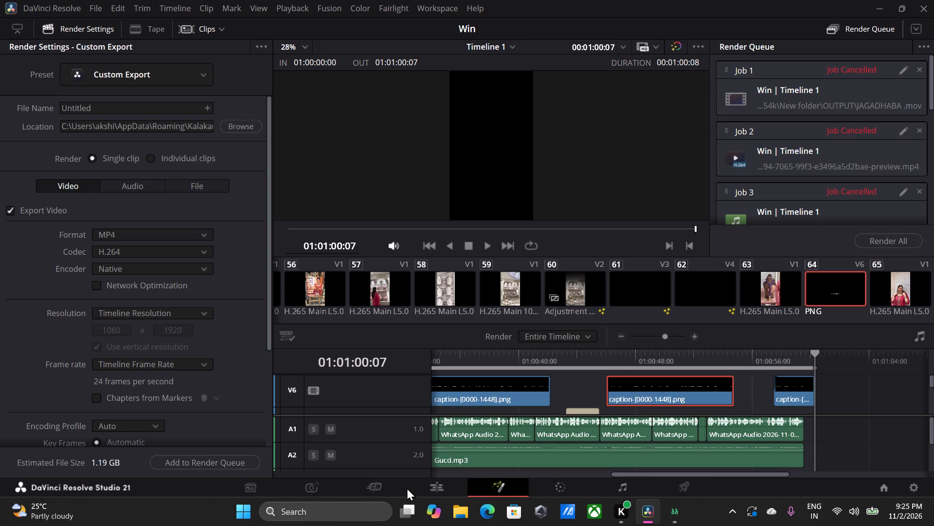
triple_click(429, 486)
click(429, 486)
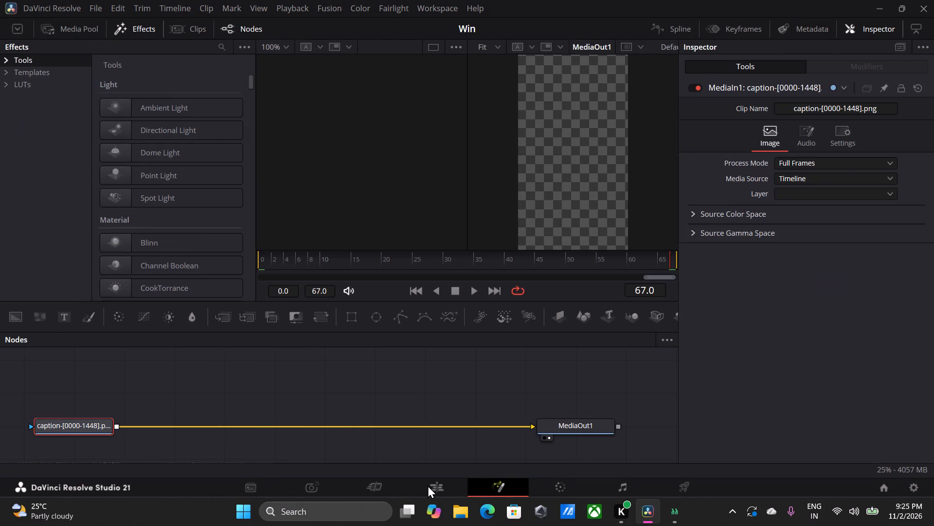
Switch to Kalakar for DR and open the Timeline 1 caption project created 32 minutes ago.
click(677, 515)
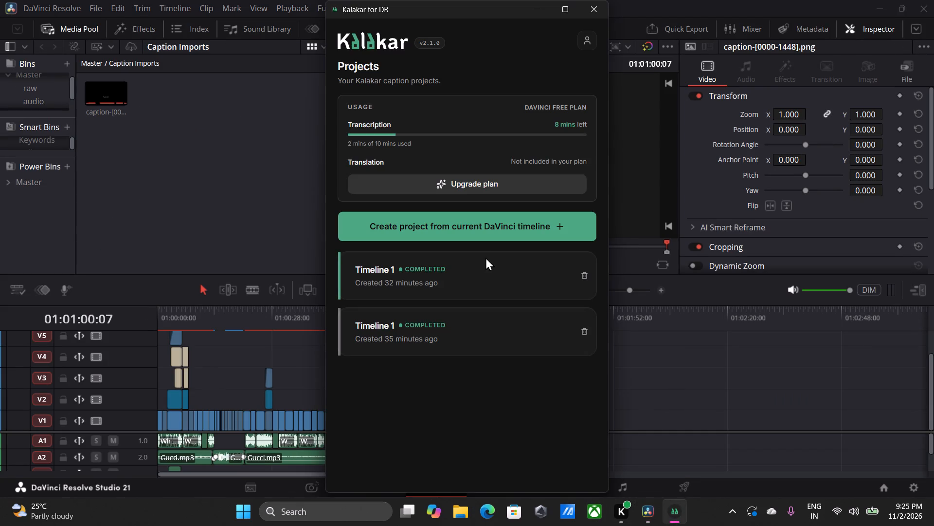
click(453, 287)
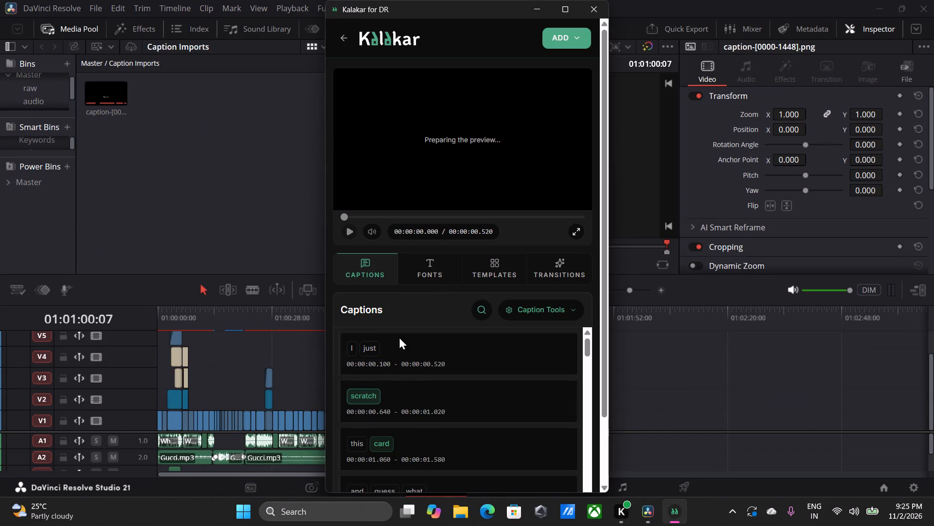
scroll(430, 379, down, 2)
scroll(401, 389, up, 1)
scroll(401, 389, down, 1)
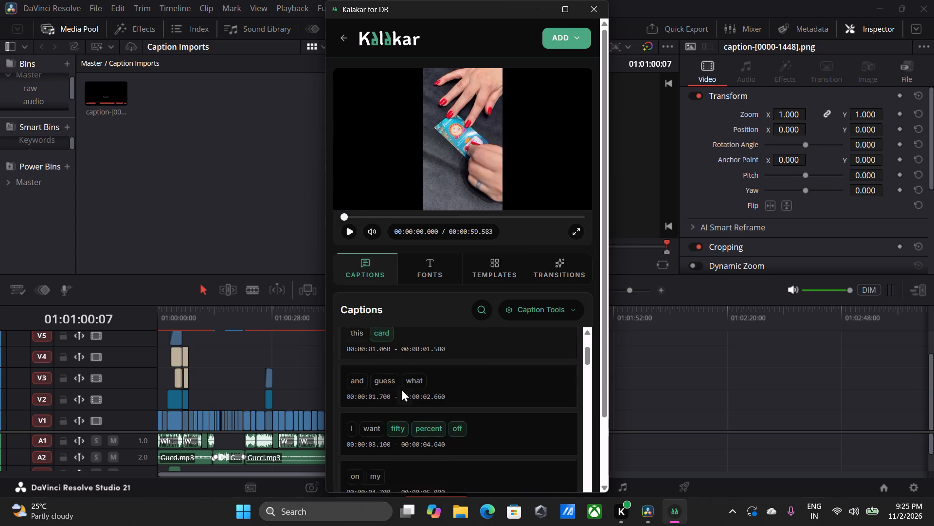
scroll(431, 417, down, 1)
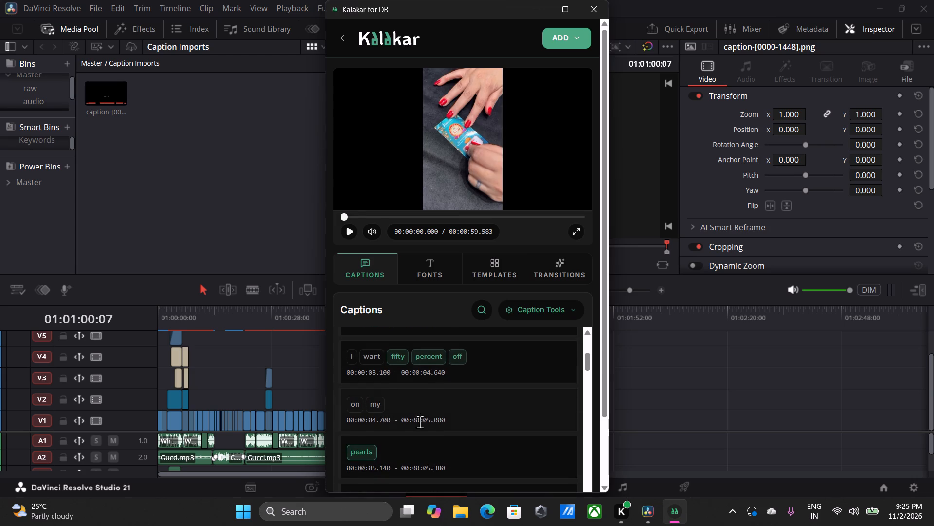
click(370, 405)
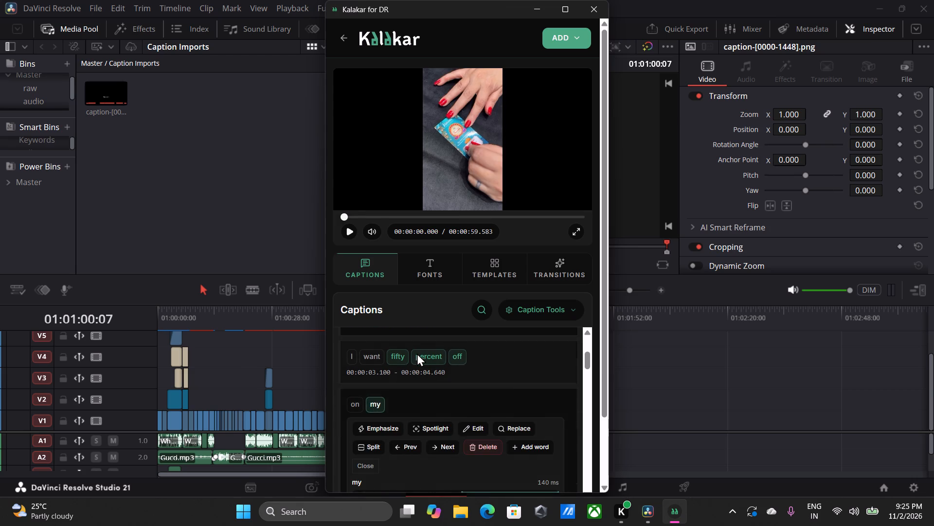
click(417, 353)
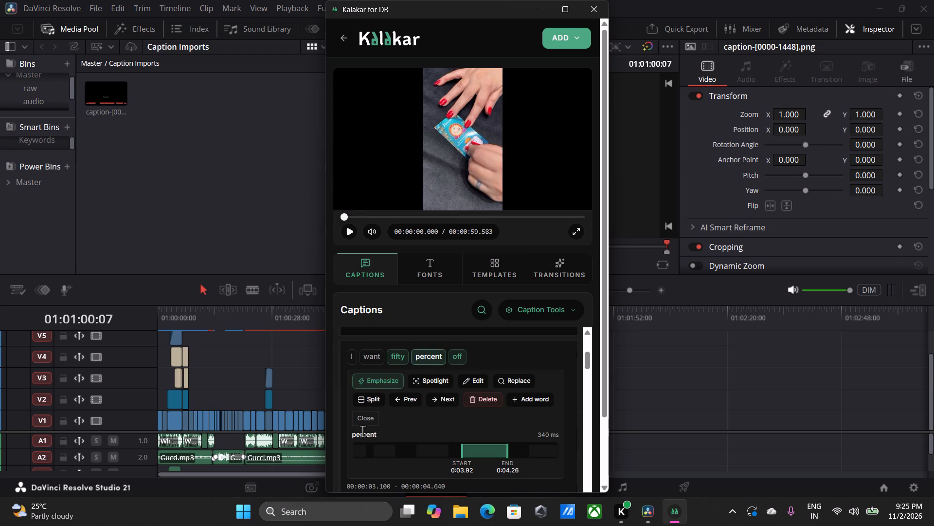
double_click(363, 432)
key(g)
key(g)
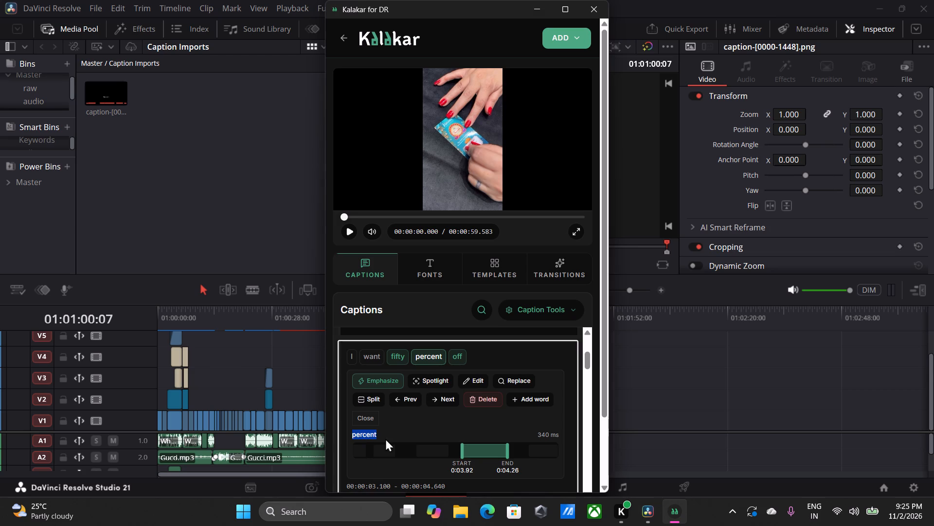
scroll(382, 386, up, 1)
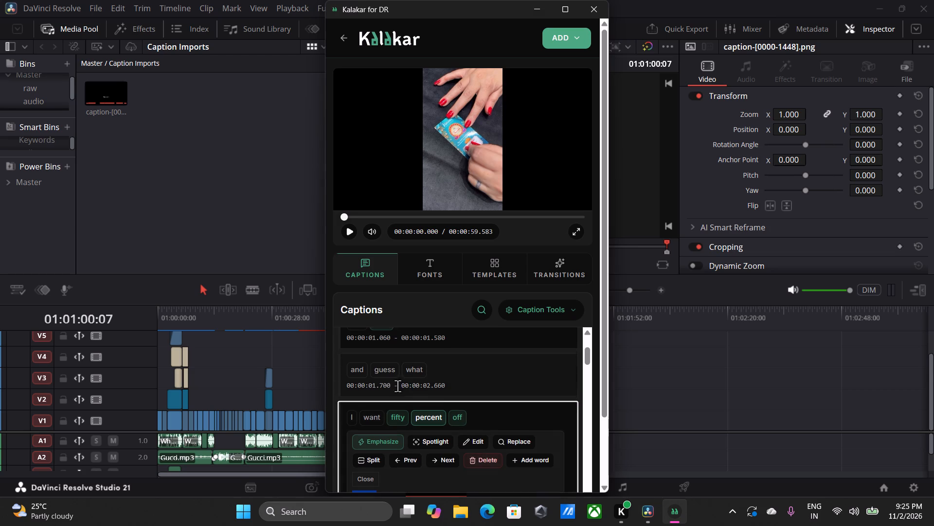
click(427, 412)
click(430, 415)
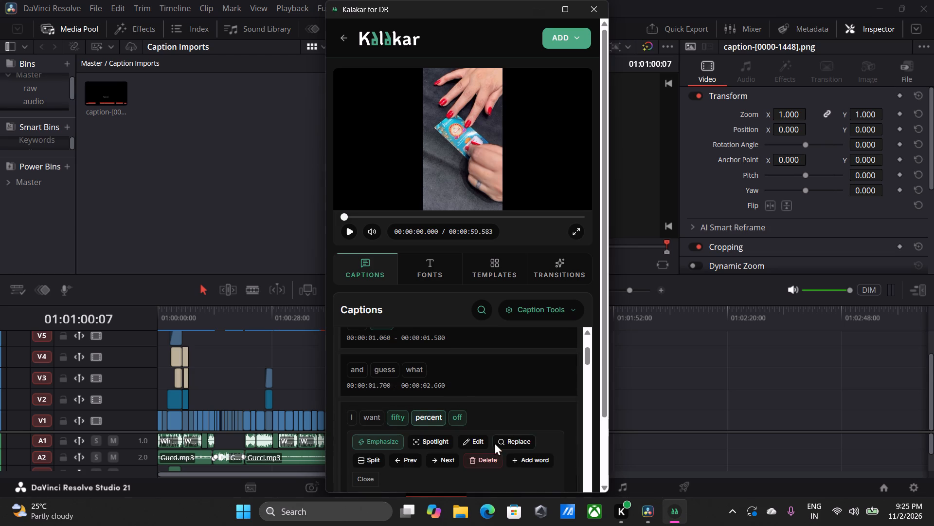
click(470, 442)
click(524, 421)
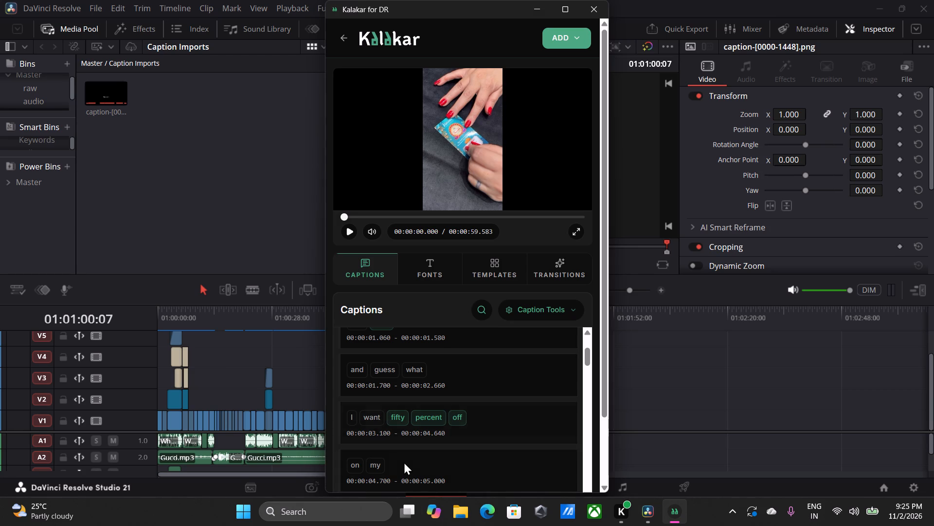
Correct the word after "this place" to "even" in the caption starting at 00:00:22.440.
scroll(404, 462, down, 3)
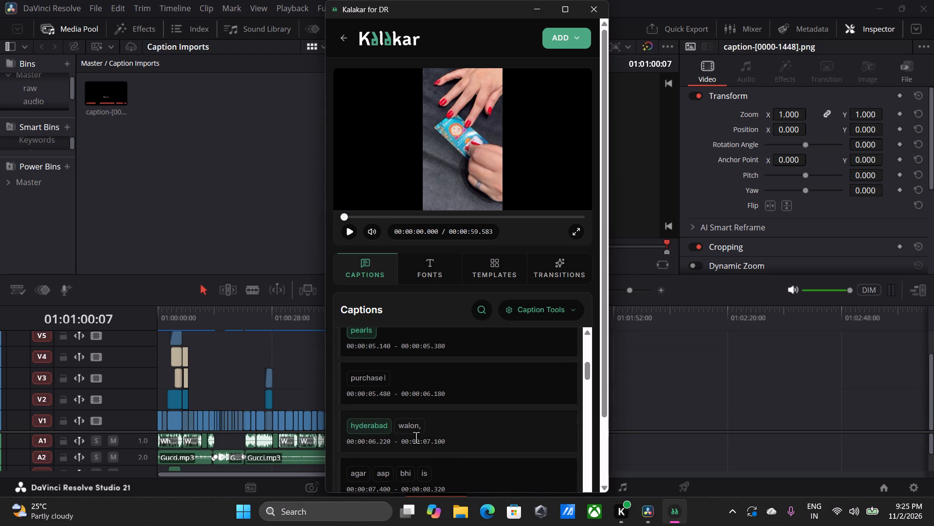
scroll(415, 436, down, 2)
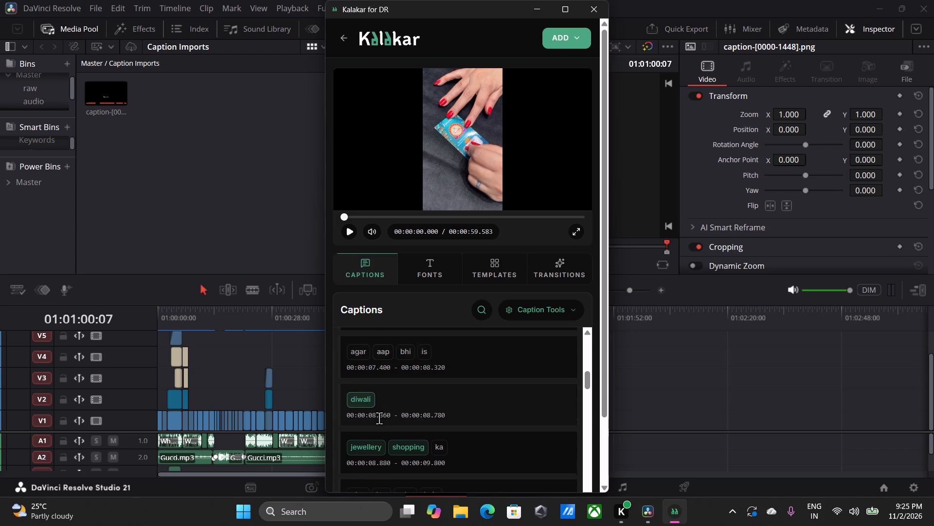
scroll(379, 415, up, 1)
scroll(380, 415, down, 2)
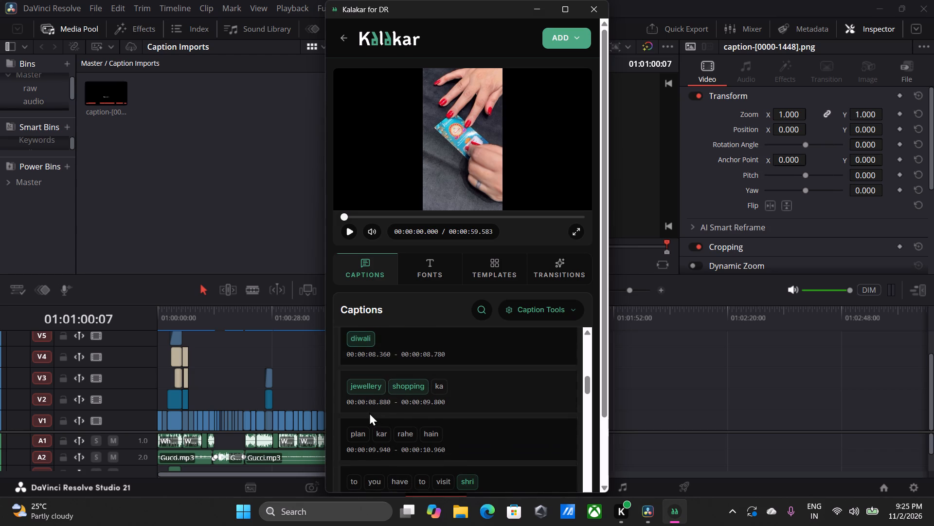
scroll(369, 406, down, 1)
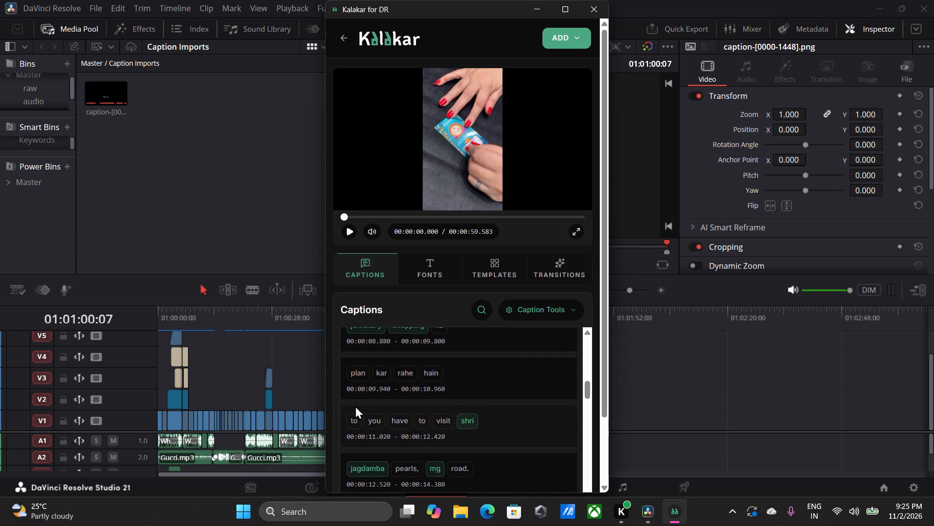
scroll(405, 415, down, 1)
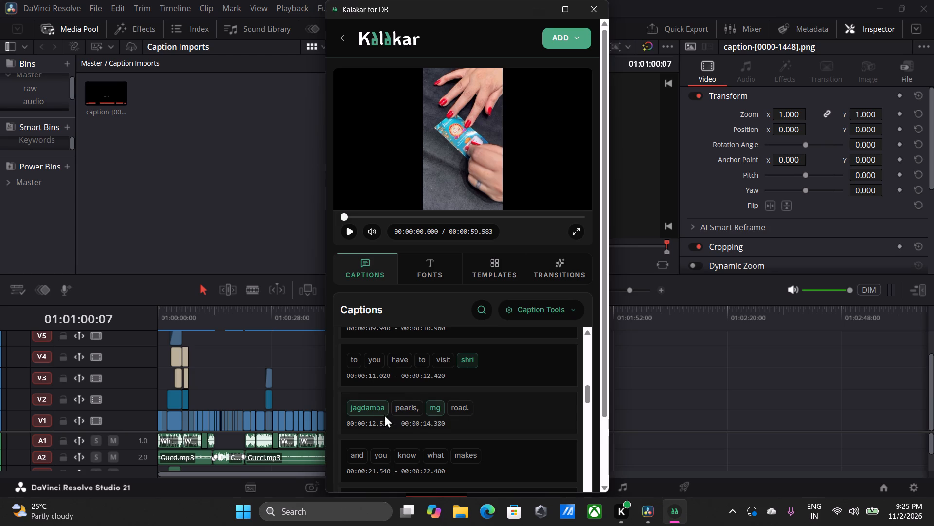
scroll(385, 415, up, 1)
scroll(385, 415, down, 2)
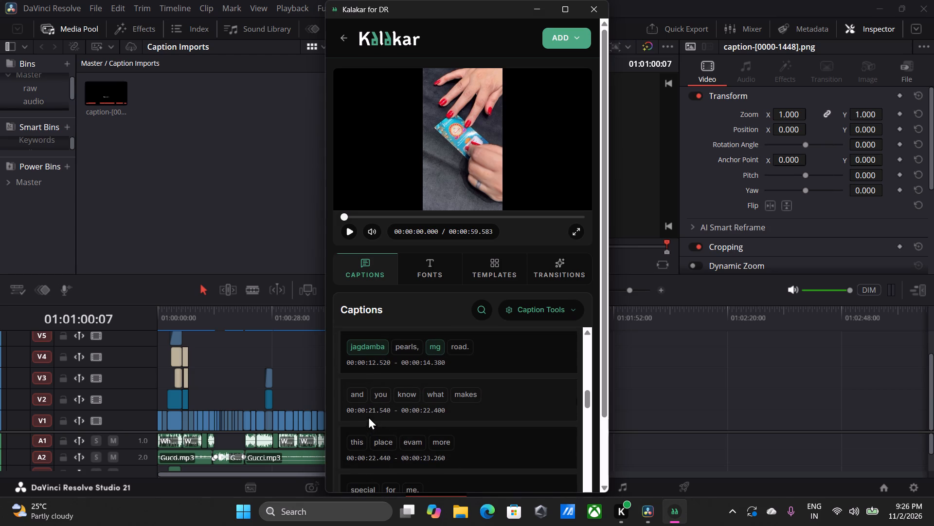
click(410, 442)
click(470, 466)
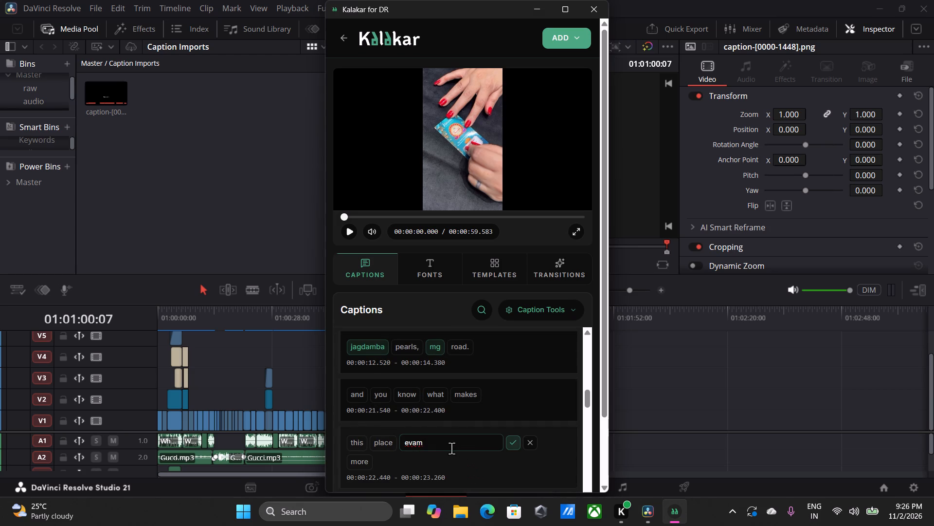
key(BackSpace)
key(BackSpace)
text(en)
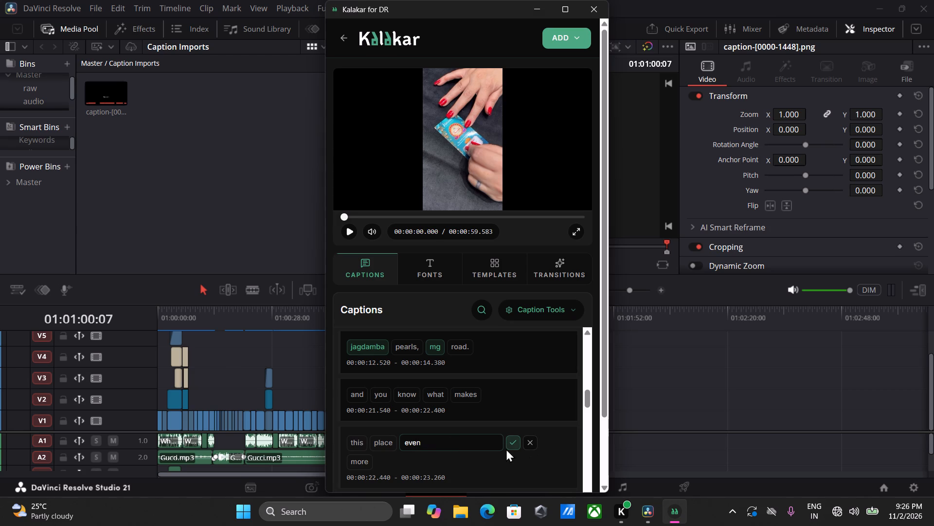
click(509, 444)
Correct the word before "season." to "festive" in the caption starting at 00:00:28.500.
scroll(503, 437, down, 1)
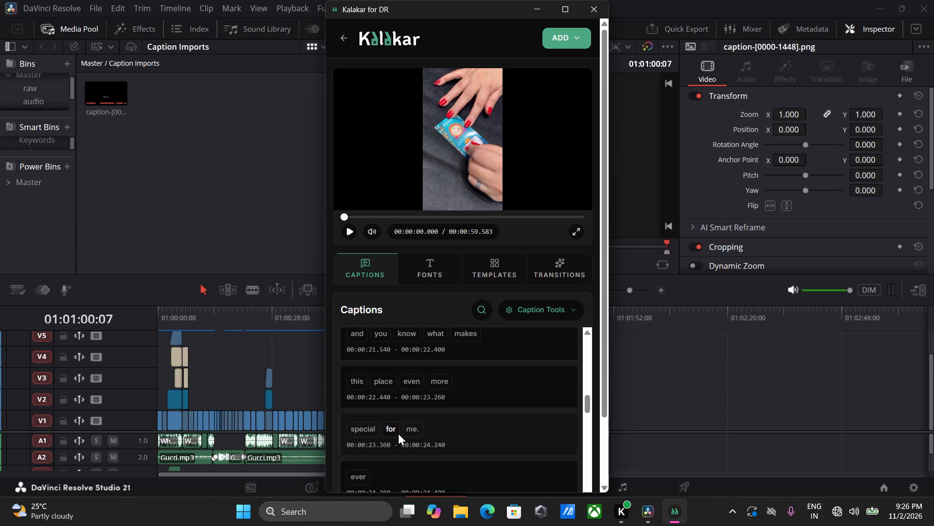
scroll(398, 432, down, 3)
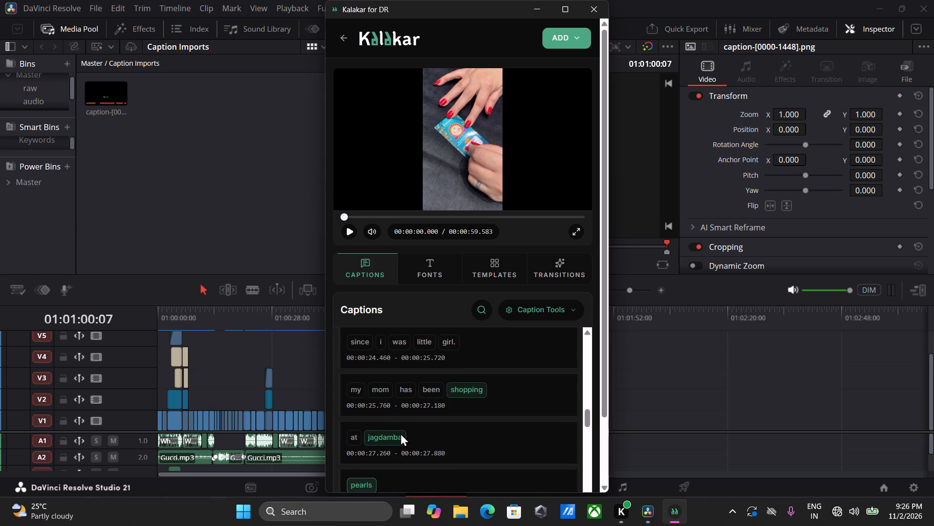
scroll(400, 433, down, 2)
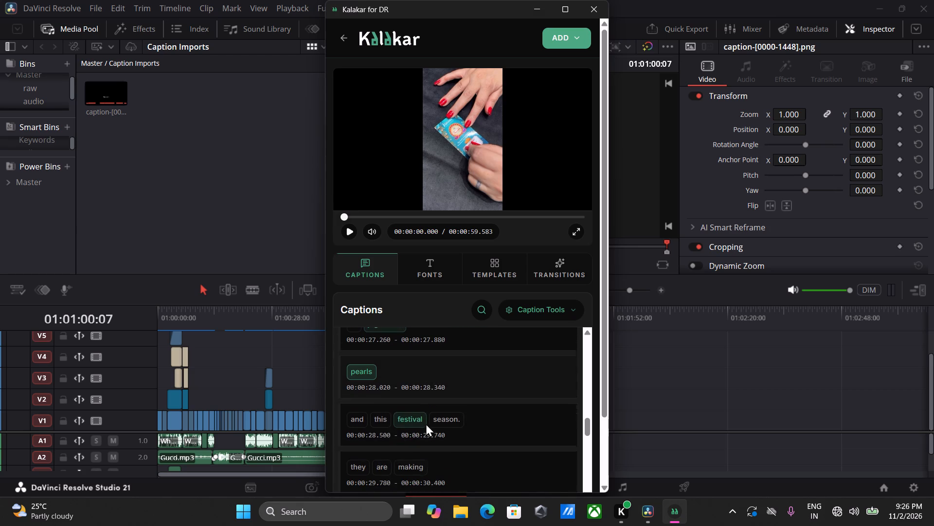
click(412, 407)
click(470, 434)
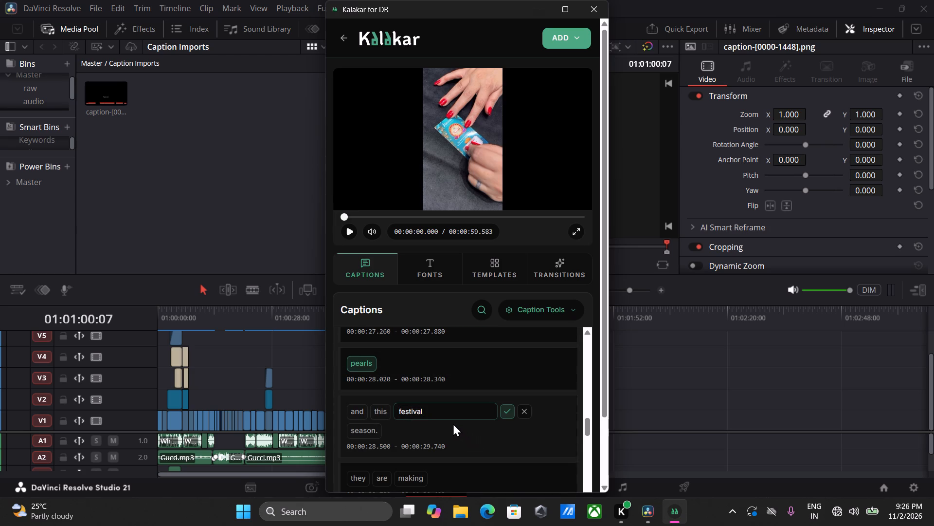
key(BackSpace)
key(BackSpace)
key(e)
click(506, 410)
scroll(442, 444, down, 1)
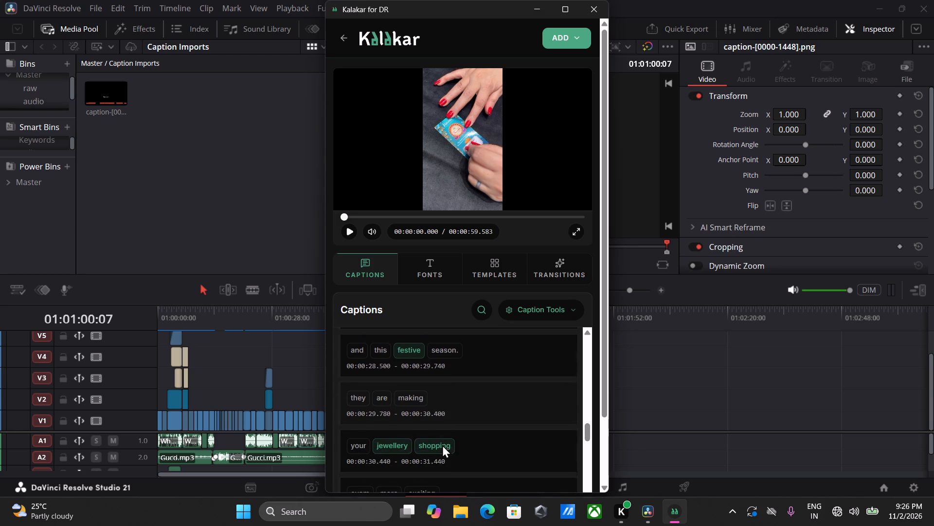
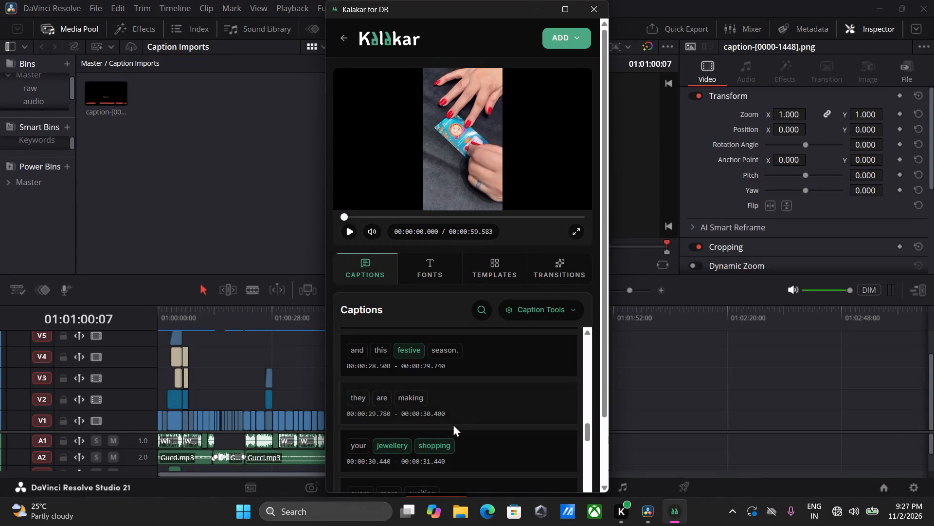
Correct the word before "more exciting" to "even" in the caption starting at 00:00:31.620.
scroll(436, 456, down, 1)
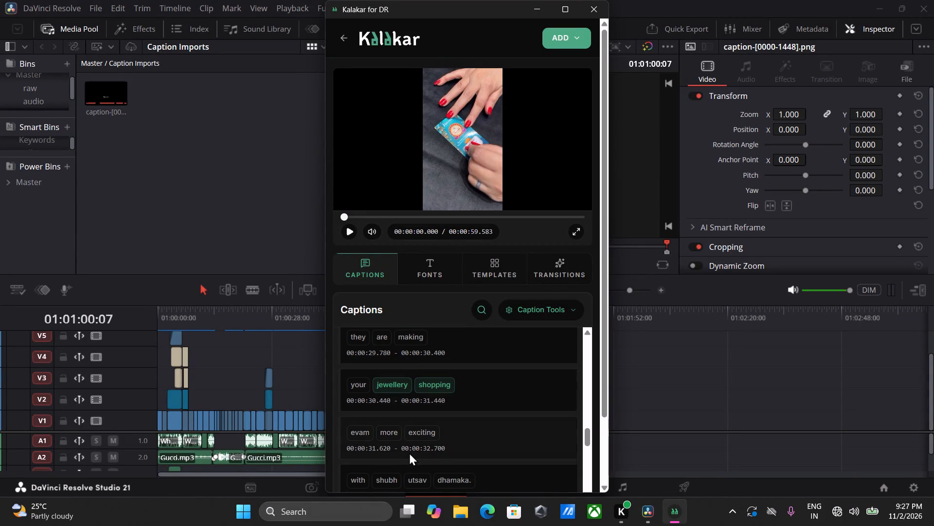
click(365, 432)
click(475, 455)
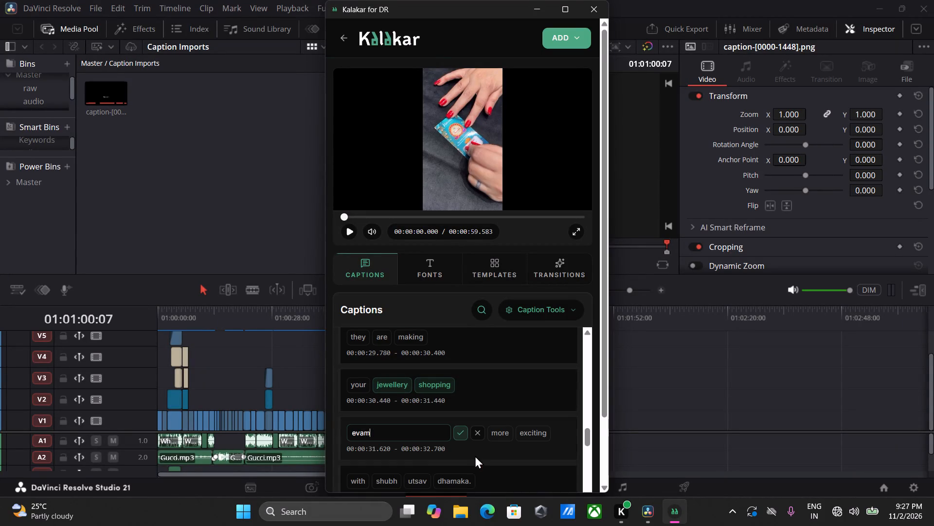
scroll(425, 442, up, 1)
key(BackSpace)
key(BackSpace)
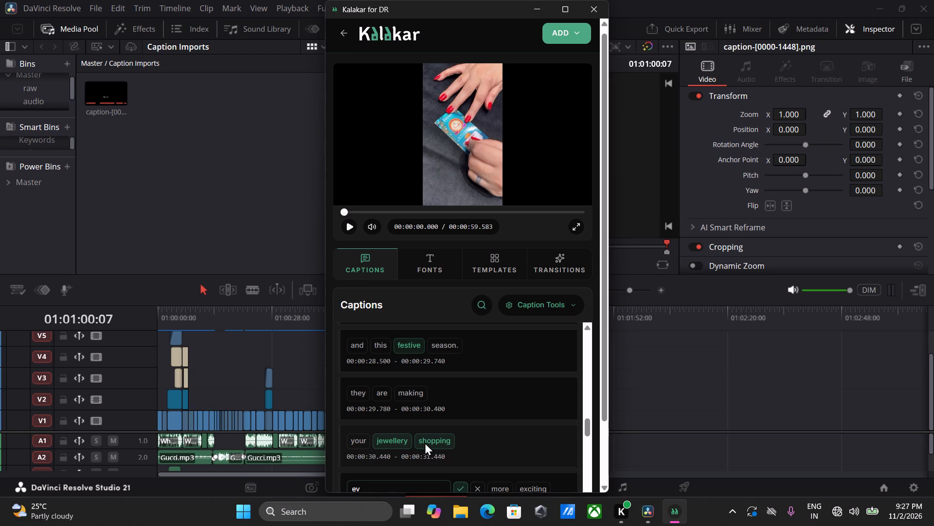
text(en)
scroll(431, 437, down, 1)
click(458, 421)
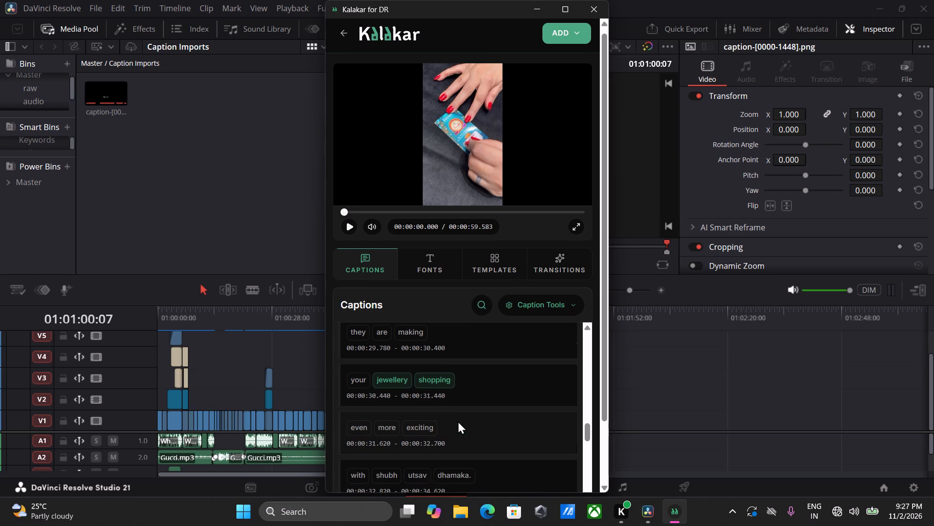
Correct the word before "gift" to "festive" in the caption starting at 00:00:39.780.
scroll(458, 421, down, 1)
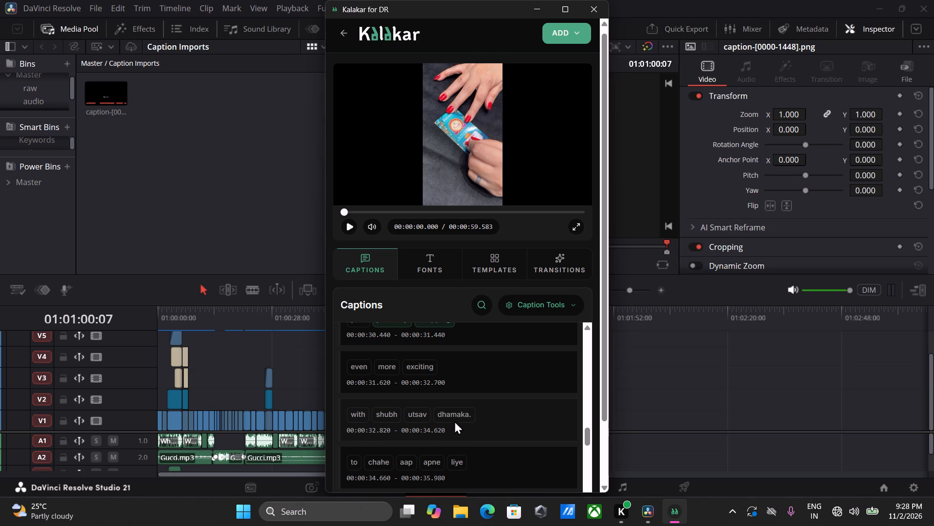
scroll(447, 426, down, 1)
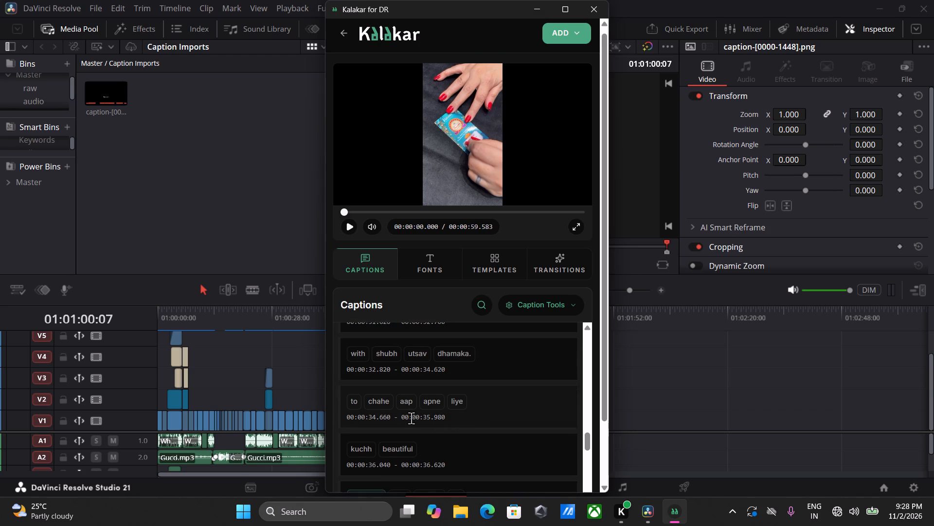
scroll(444, 413, down, 1)
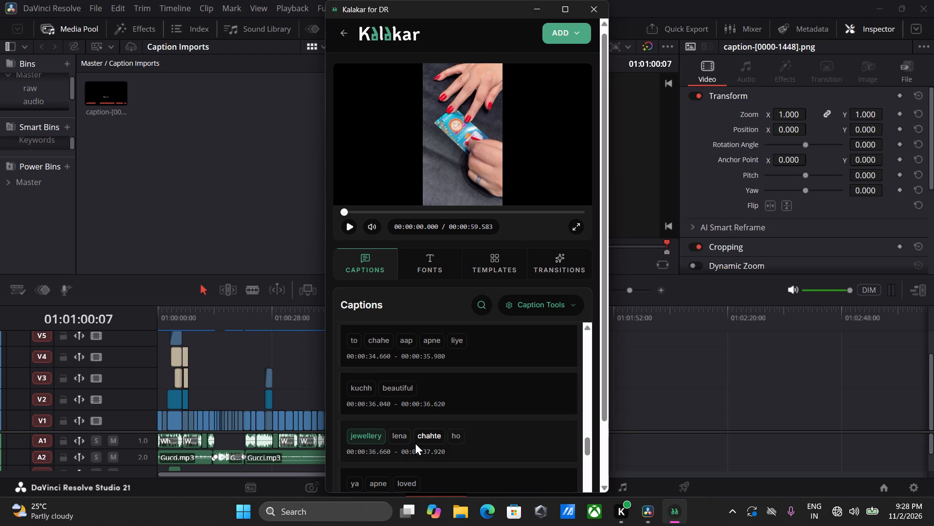
scroll(415, 441, down, 1)
scroll(378, 425, down, 1)
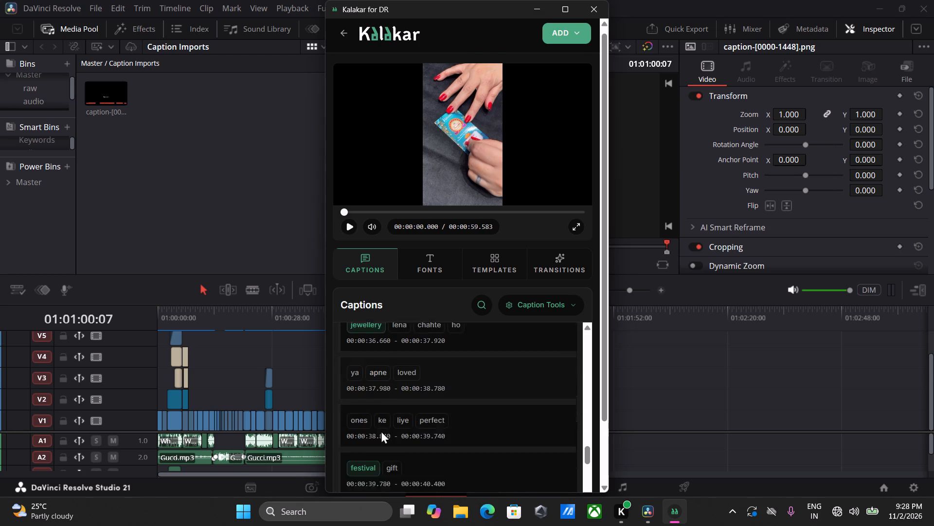
scroll(439, 423, down, 1)
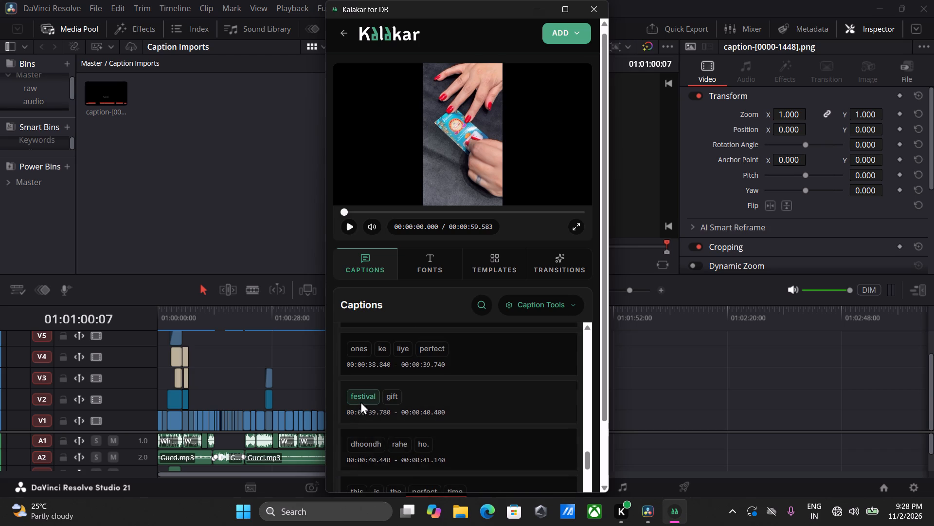
click(363, 396)
click(466, 420)
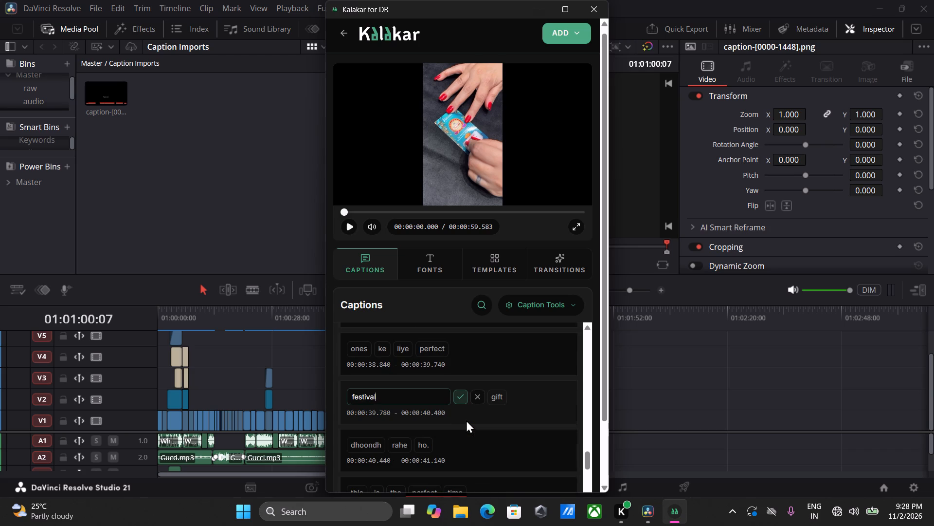
key(BackSpace)
key(BackSpace)
key(e)
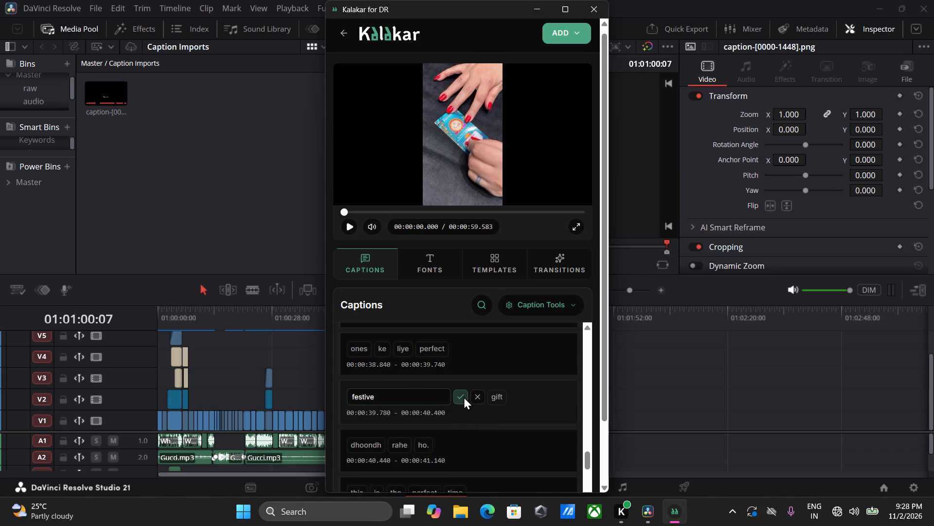
click(464, 396)
Proofread the remaining captions from 00:00:40.440 through to the end of the list.
scroll(465, 402, down, 1)
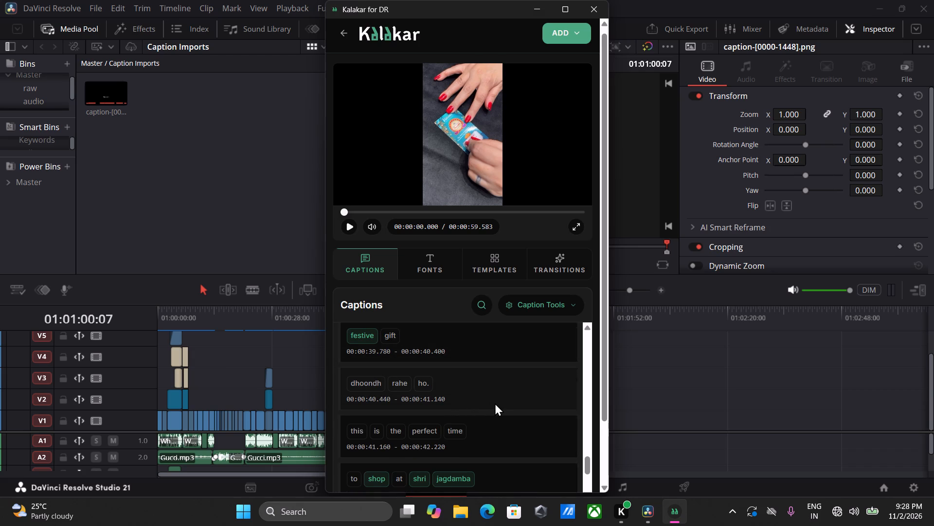
scroll(489, 409, down, 2)
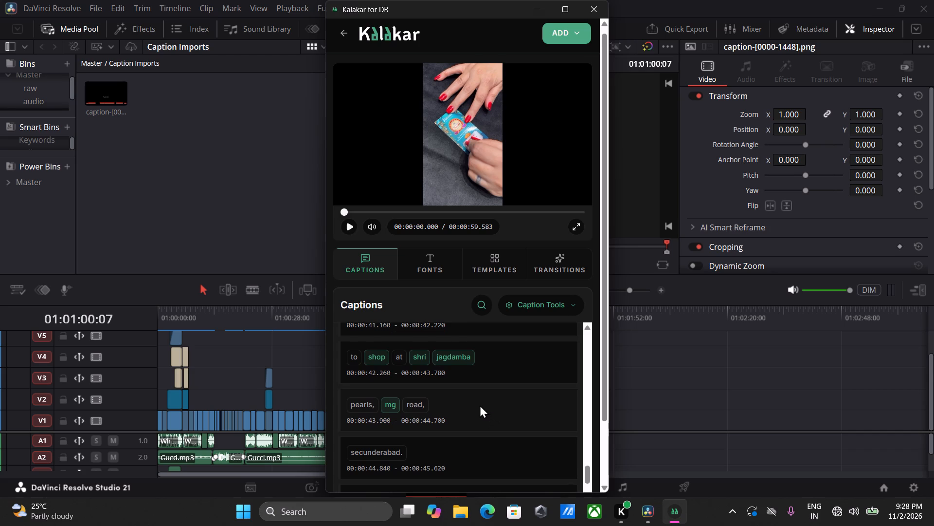
scroll(480, 404, down, 1)
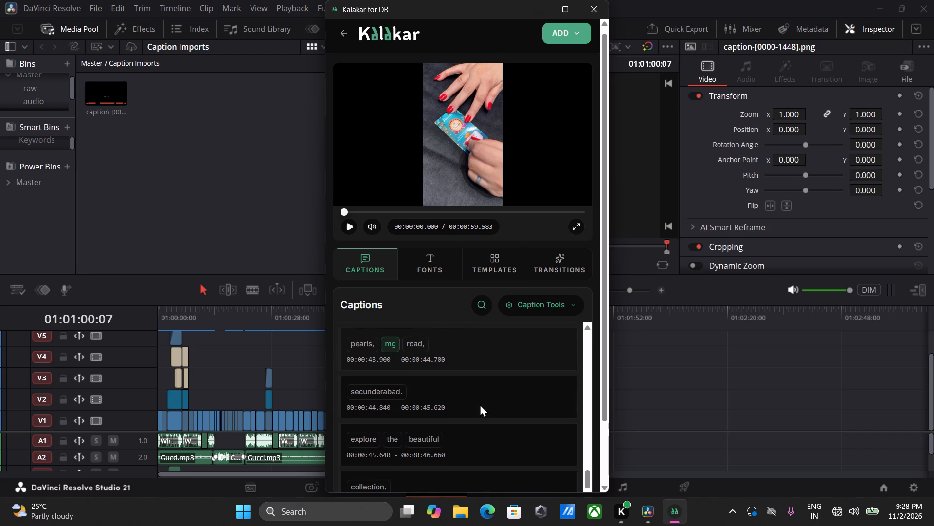
scroll(446, 406, down, 1)
scroll(451, 408, up, 1)
scroll(451, 408, down, 1)
scroll(451, 408, up, 1)
scroll(452, 408, down, 5)
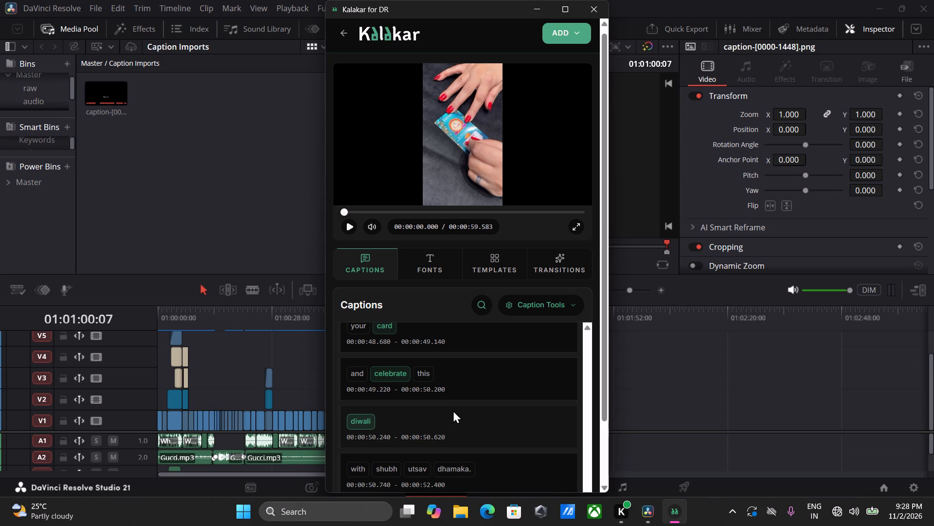
scroll(445, 416, down, 6)
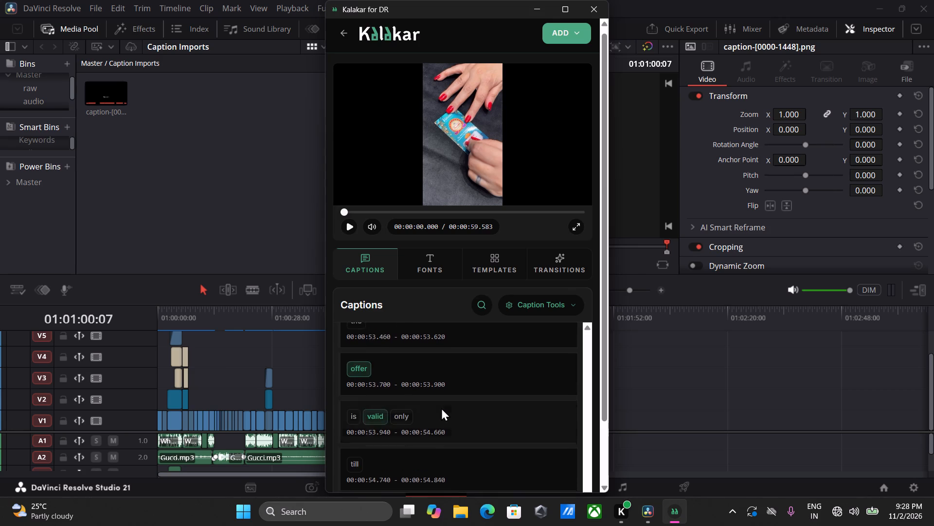
scroll(441, 408, down, 20)
scroll(433, 420, down, 4)
Recheck the captions in the last third of the list, from about 00:00:38 to the closing caption.
scroll(433, 420, up, 3)
scroll(433, 420, down, 3)
scroll(433, 420, up, 3)
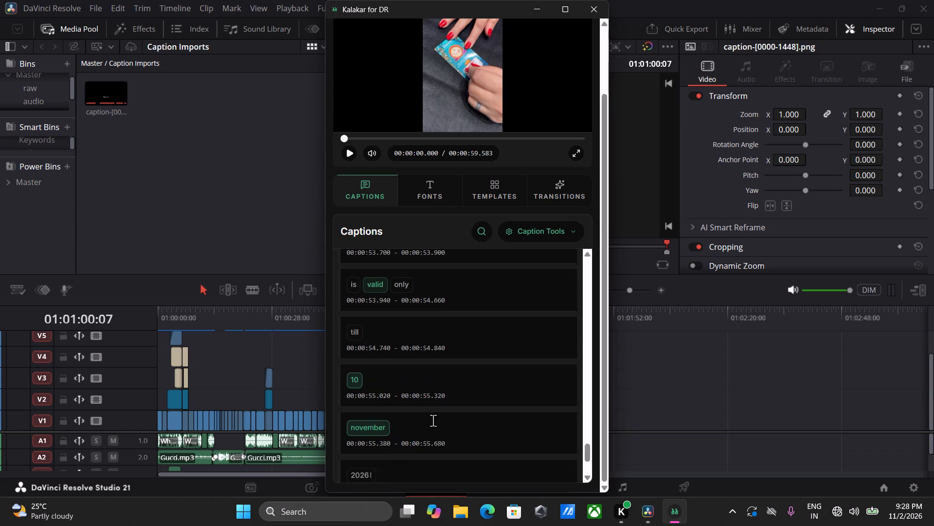
scroll(433, 420, up, 5)
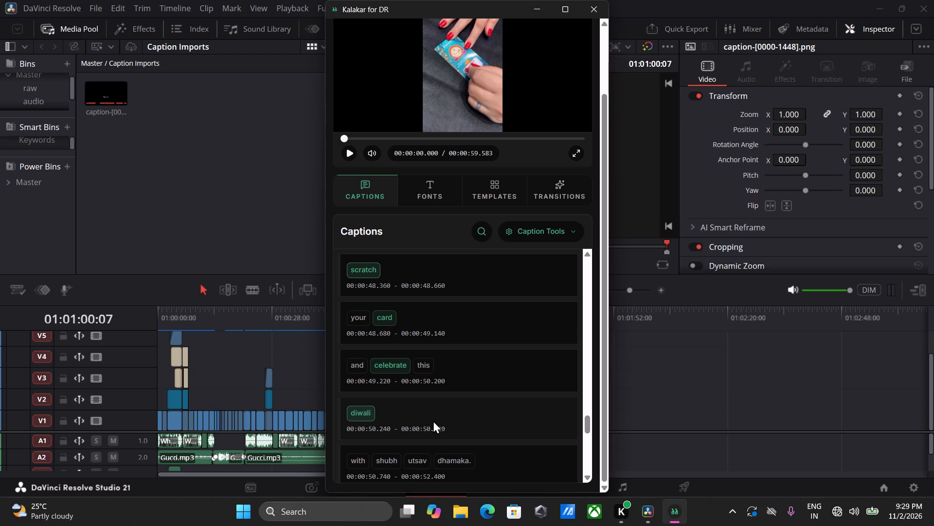
scroll(433, 420, down, 3)
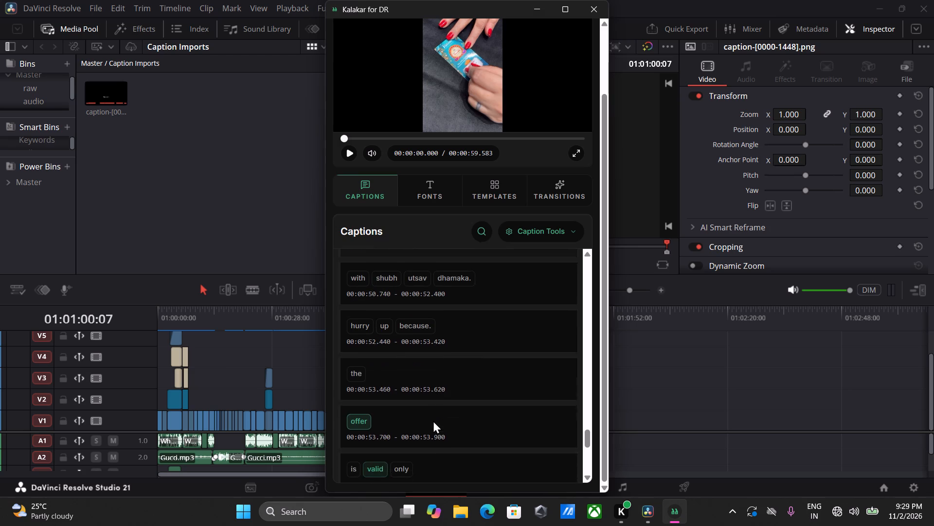
scroll(433, 420, down, 18)
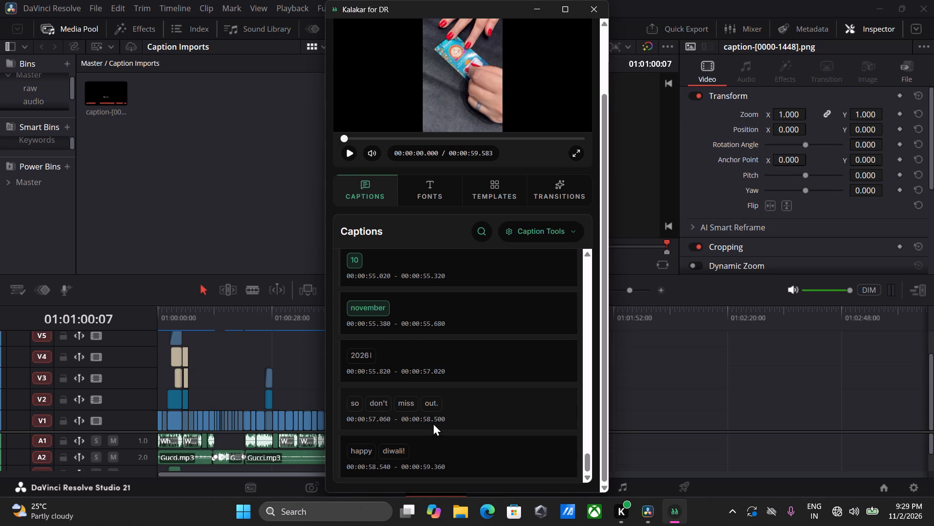
scroll(433, 423, up, 17)
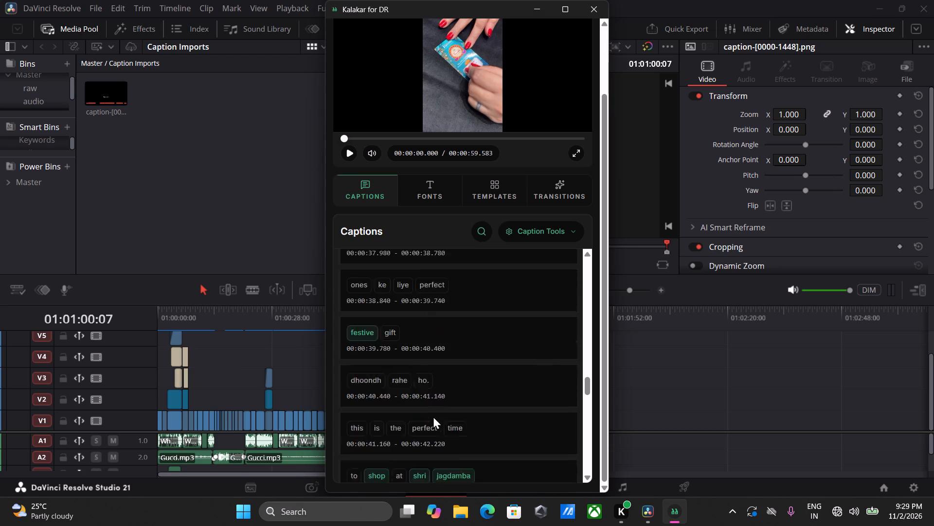
scroll(433, 416, up, 1)
scroll(433, 412, down, 19)
scroll(433, 413, down, 3)
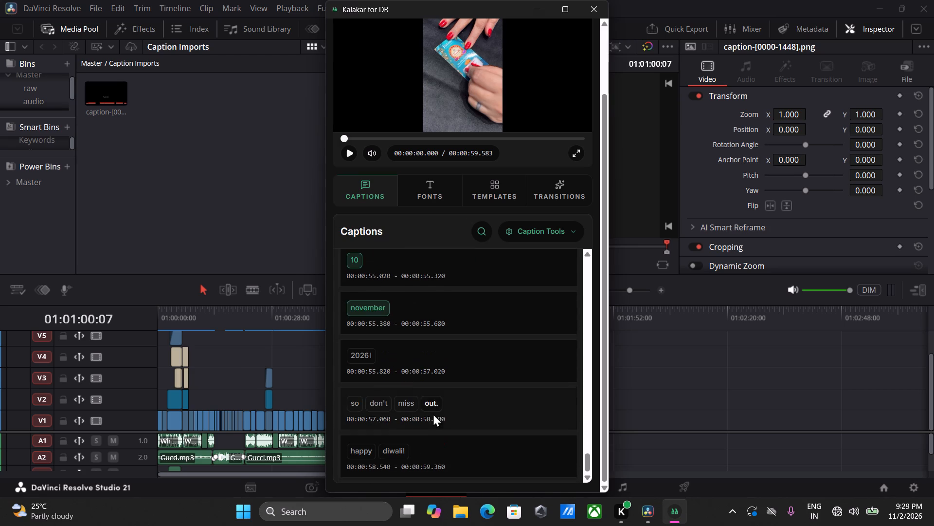
scroll(433, 413, down, 2)
Add the corrected captions to the timeline as a Template Caption layer.
scroll(506, 225, up, 6)
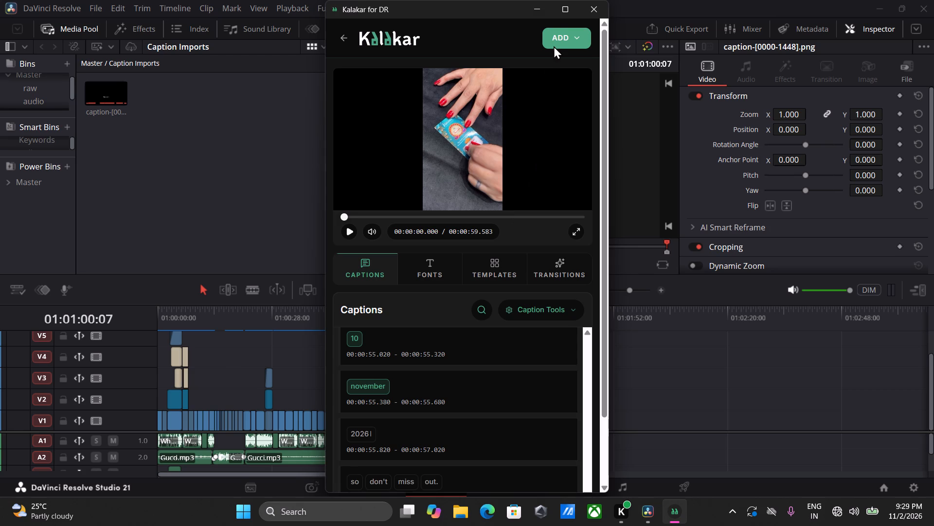
click(556, 45)
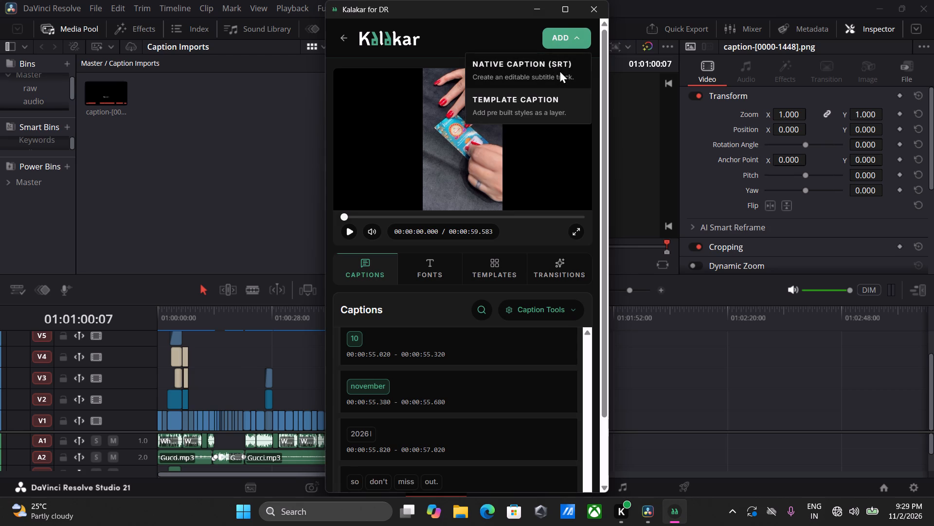
click(551, 92)
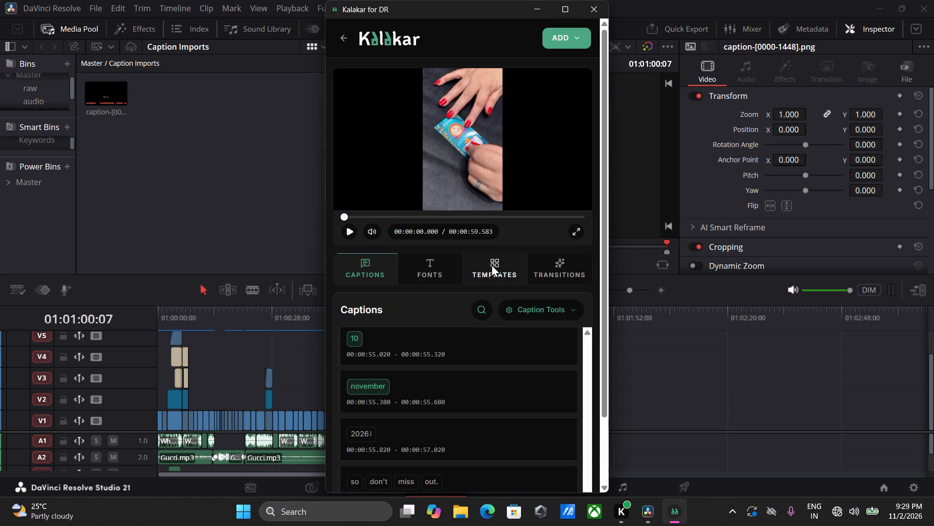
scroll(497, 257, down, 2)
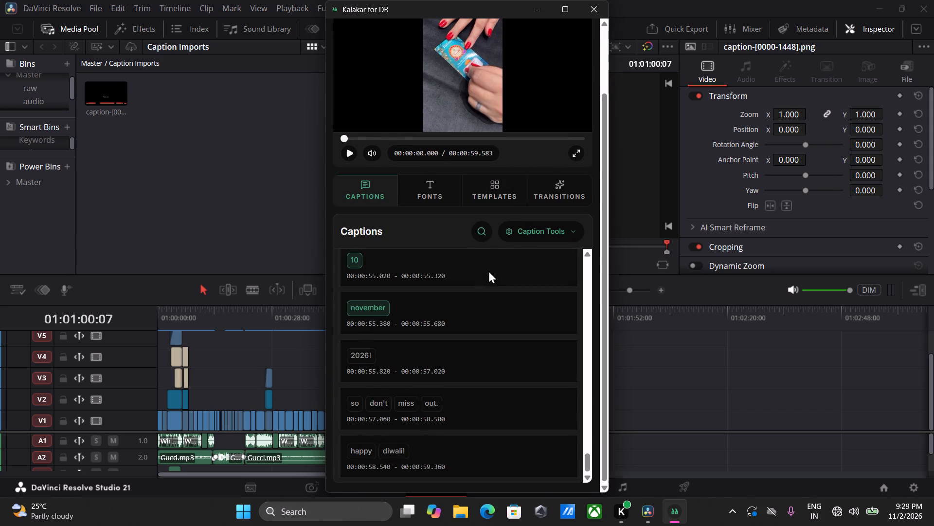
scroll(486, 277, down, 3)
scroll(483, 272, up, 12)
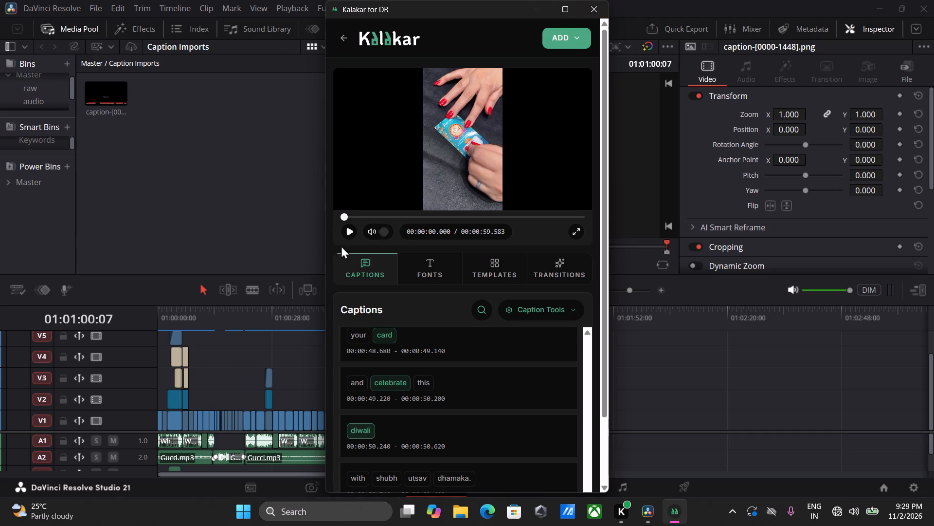
Switch to DaVinci Resolve and examine the Timeline 1 video tracks for the caption layer.
click(277, 292)
scroll(317, 333, up, 7)
scroll(339, 357, down, 3)
scroll(338, 354, up, 2)
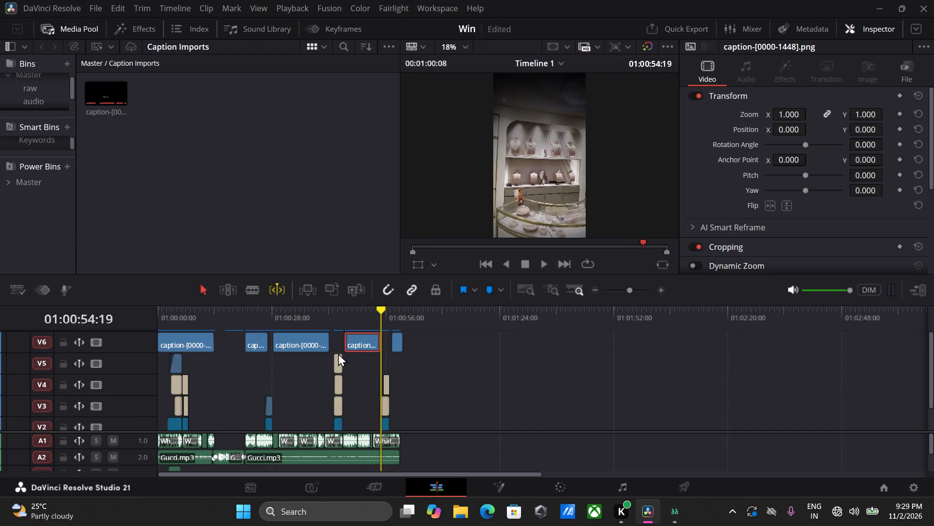
scroll(338, 353, up, 2)
scroll(488, 389, down, 3)
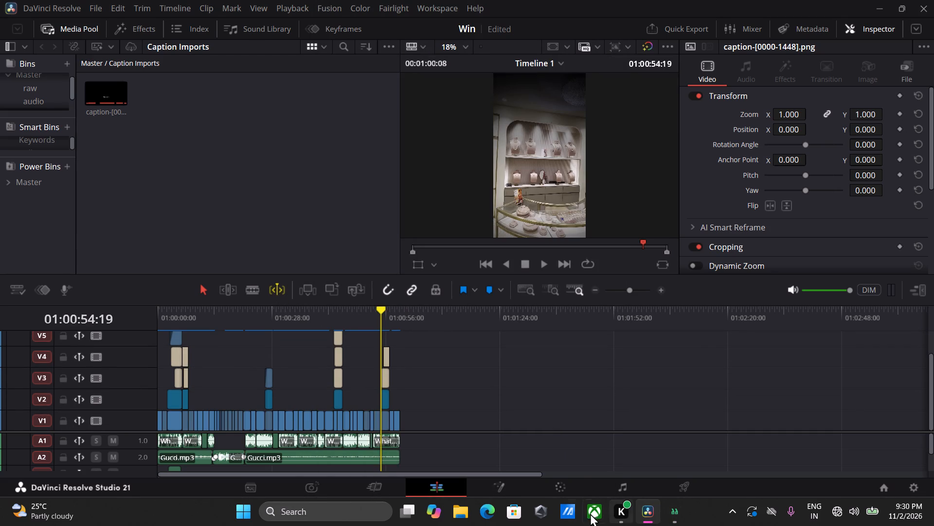
Switch back to the Kalakar for DR caption project.
click(674, 515)
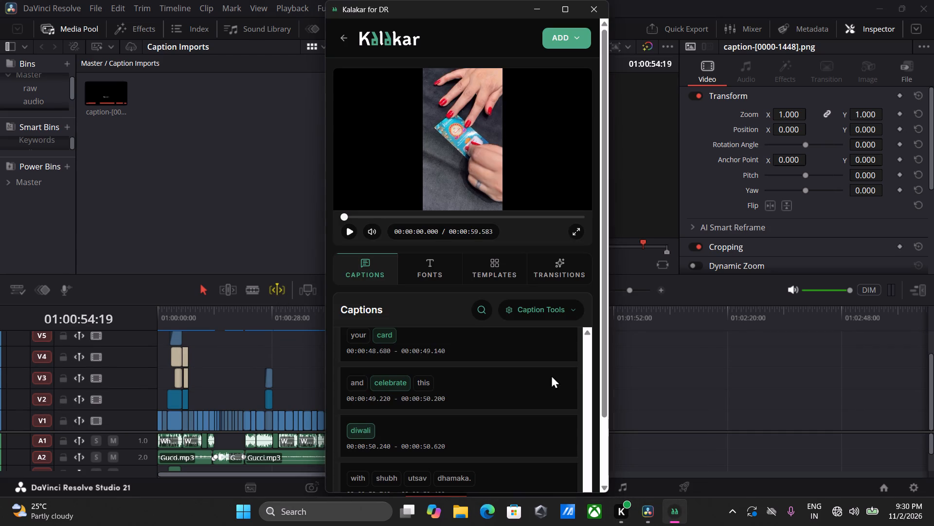
Recheck the captions from about 00:00:48 to the closing caption.
scroll(477, 282, up, 3)
scroll(487, 332, down, 7)
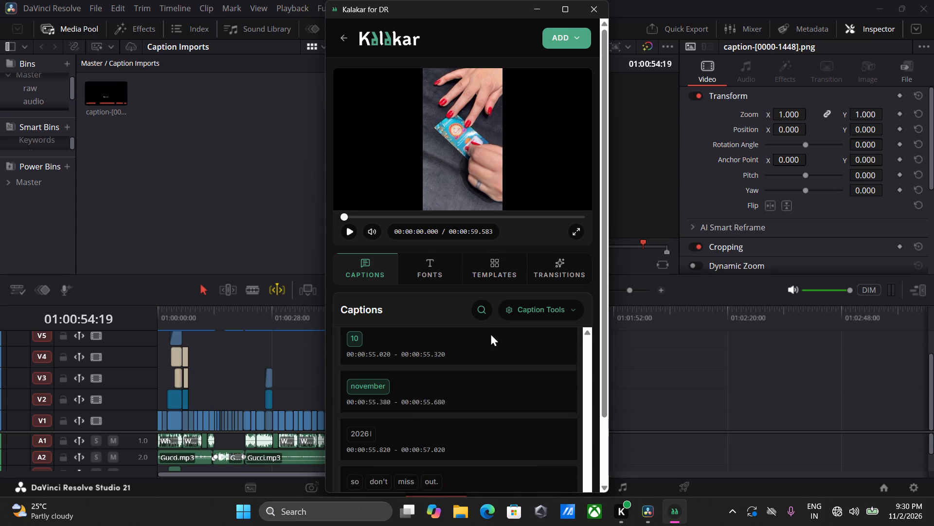
scroll(493, 334, down, 1)
scroll(494, 335, up, 2)
scroll(503, 262, up, 2)
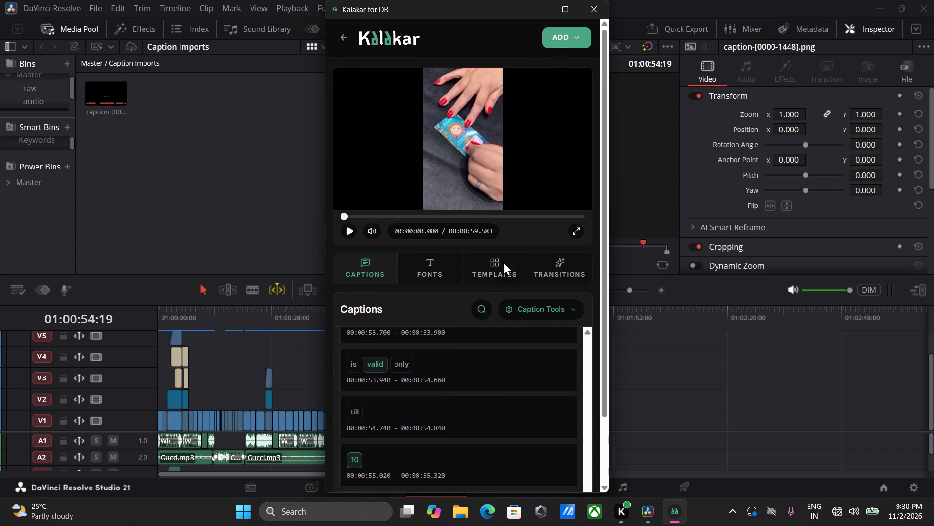
scroll(503, 262, up, 1)
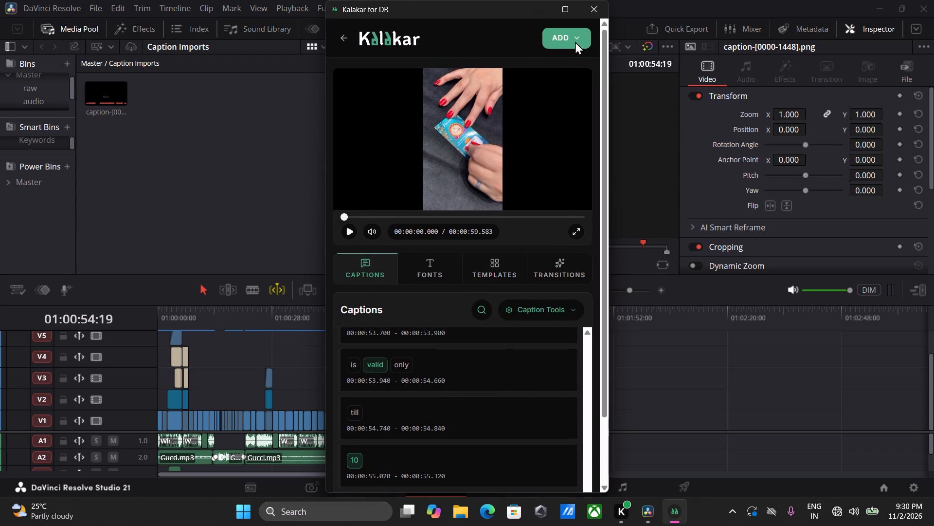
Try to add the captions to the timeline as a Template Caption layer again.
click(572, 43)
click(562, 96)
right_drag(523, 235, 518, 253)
Switch to DaVinci Resolve and turn off Dynamic Trim Mode, keeping the Selection tool active.
drag(697, 326, 697, 331)
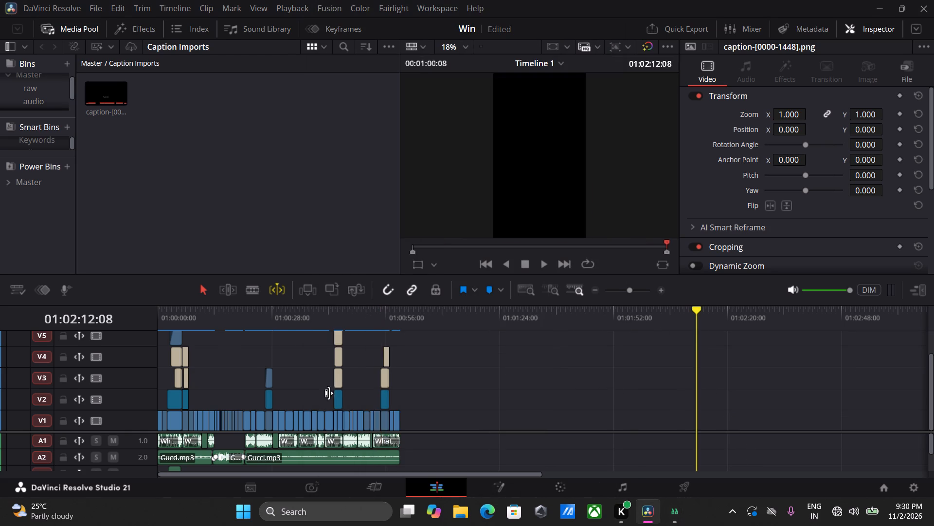
scroll(324, 387, up, 6)
click(209, 291)
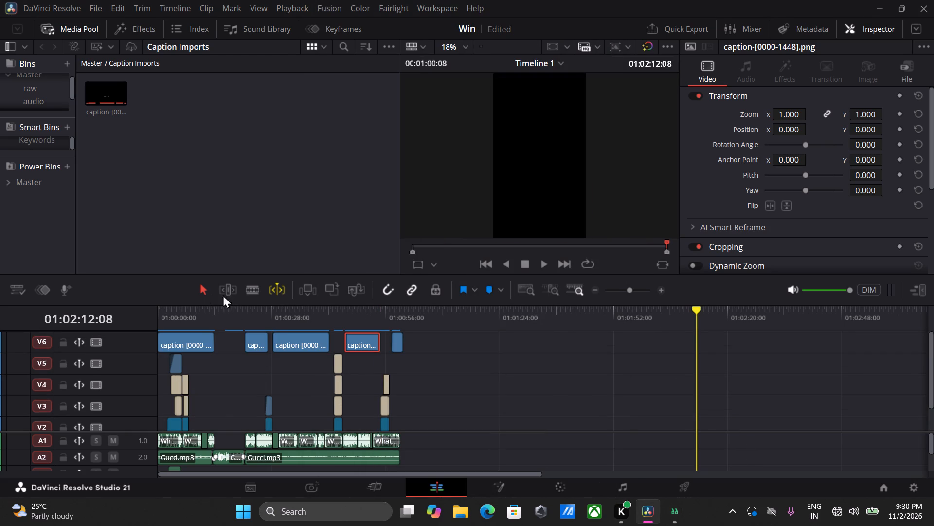
click(280, 298)
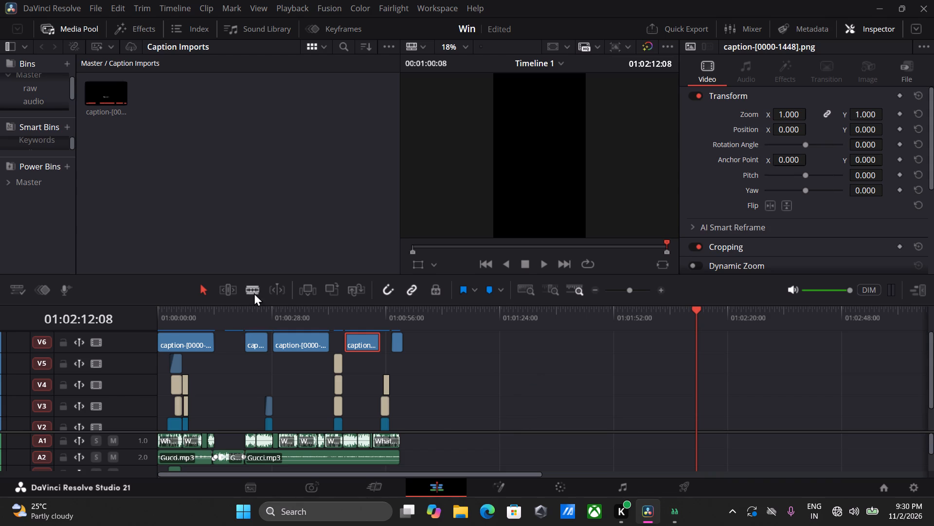
Scrub Timeline 1 and play from 01:00:24:05 to examine the V6 captions in the video, then select the caption clip under the playhead.
scroll(221, 358, up, 6)
scroll(202, 321, up, 3)
drag(266, 311, 298, 296)
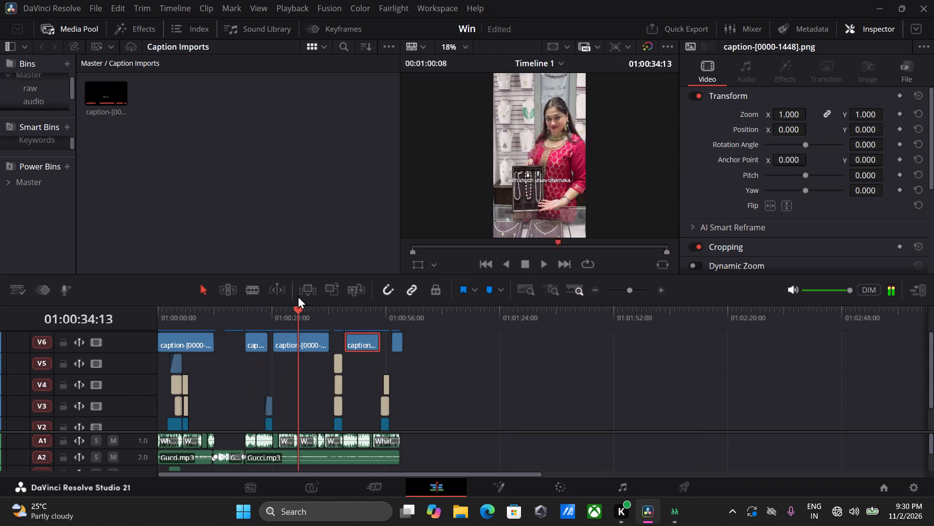
drag(298, 296, 311, 301)
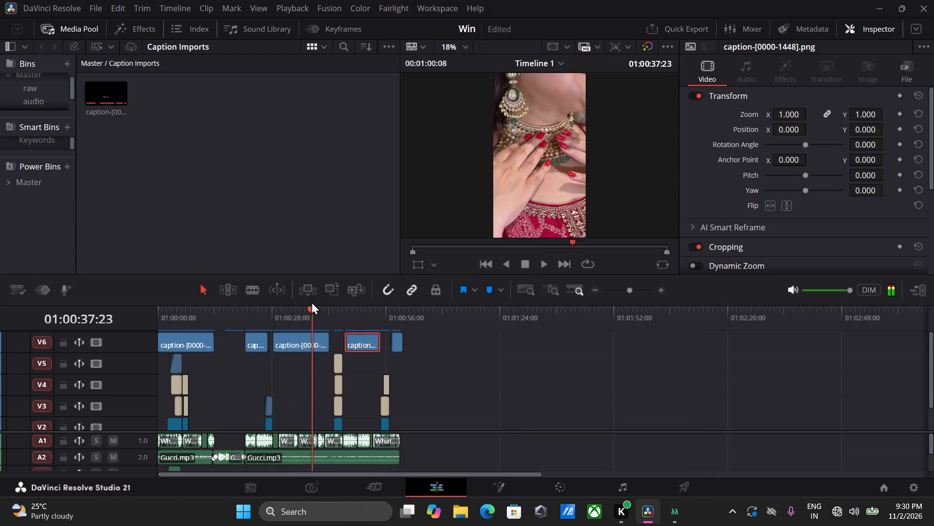
drag(311, 301, 305, 300)
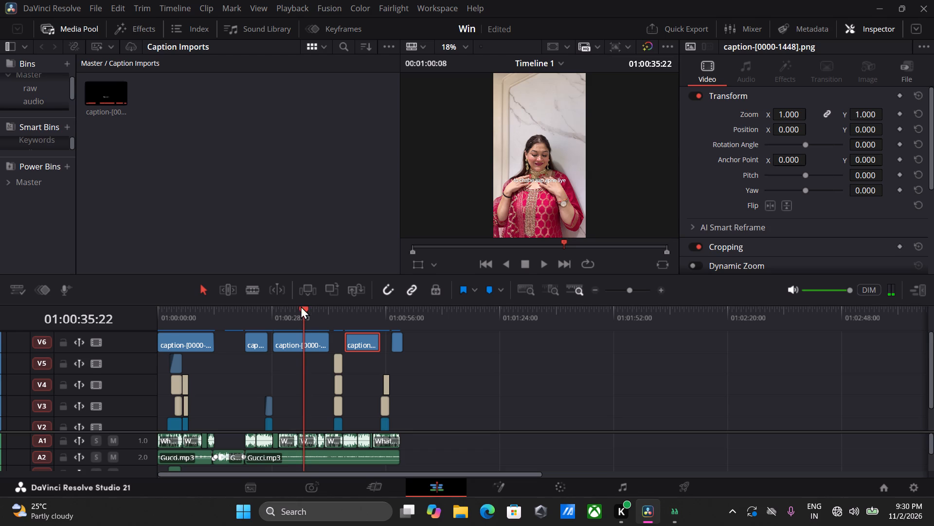
click(254, 322)
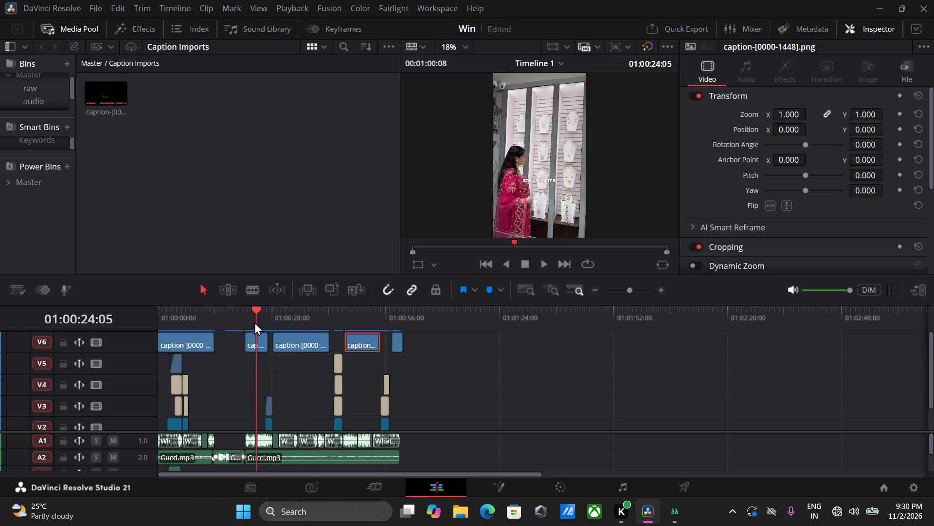
key(space)
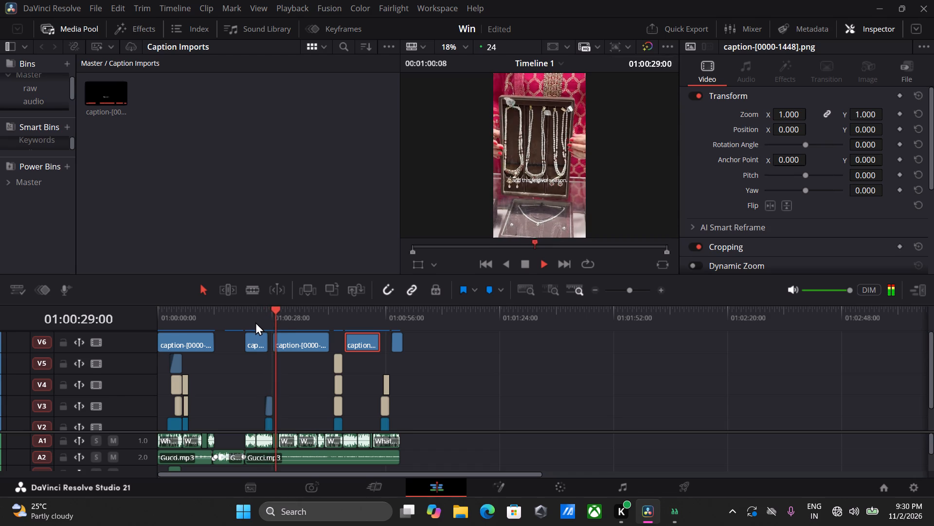
key(space)
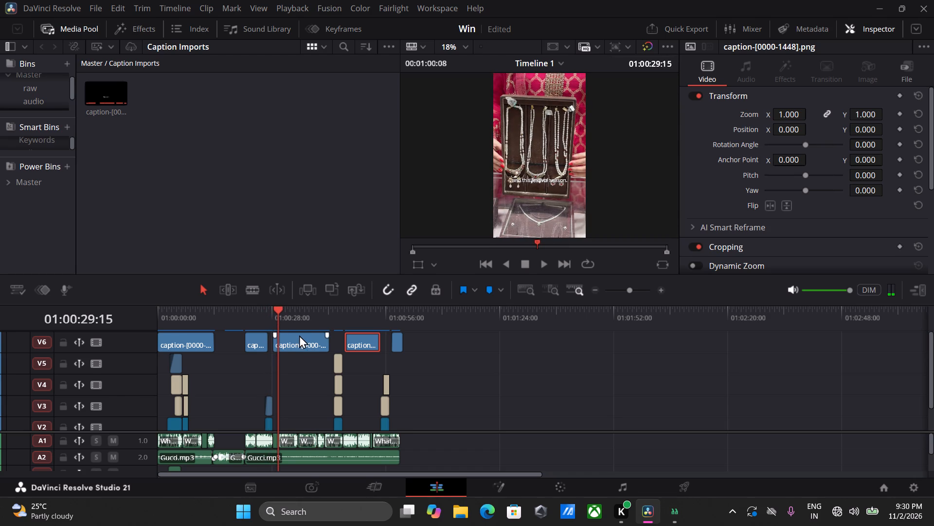
click(299, 336)
Switch to Kalakar for DR and review the caption list from the closing captions back to about 00:00:36.
click(668, 510)
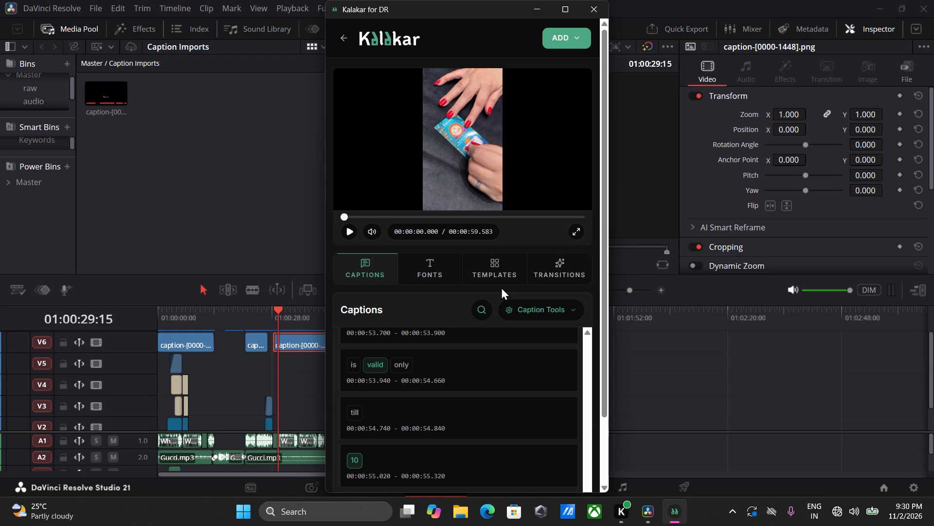
scroll(513, 299, down, 8)
scroll(514, 299, up, 4)
scroll(515, 300, down, 3)
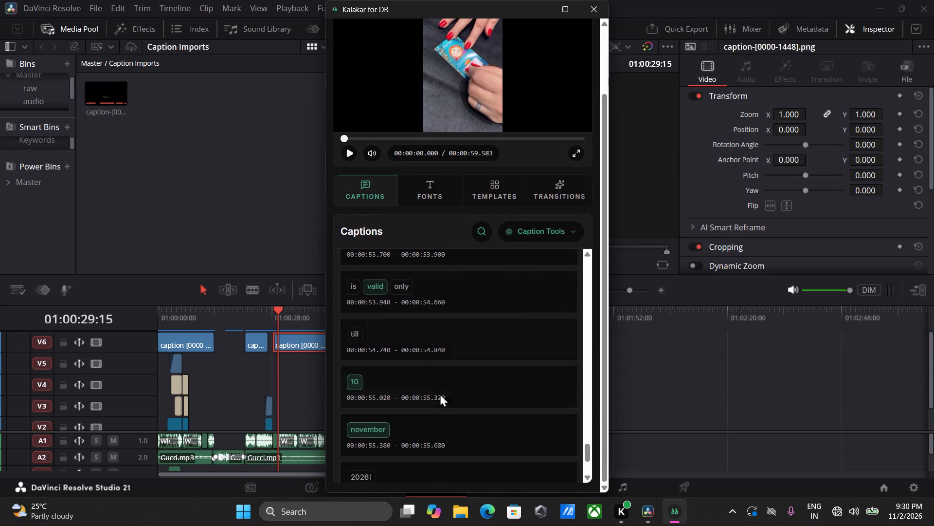
scroll(440, 394, down, 9)
scroll(417, 427, up, 2)
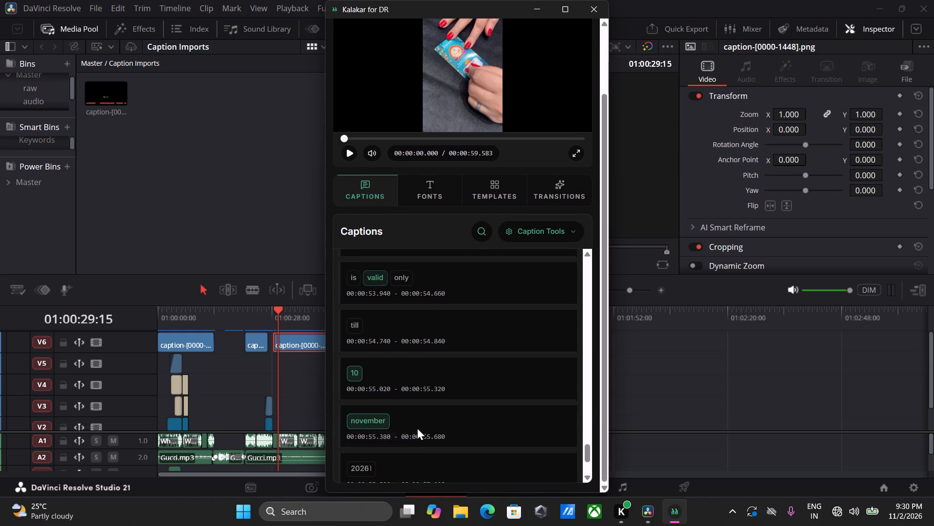
scroll(416, 427, up, 3)
scroll(405, 366, up, 3)
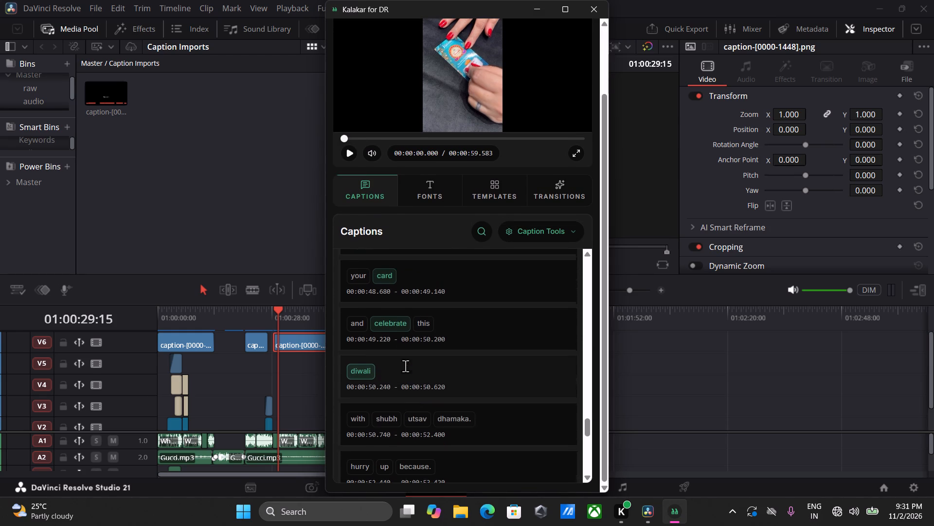
scroll(405, 366, up, 3)
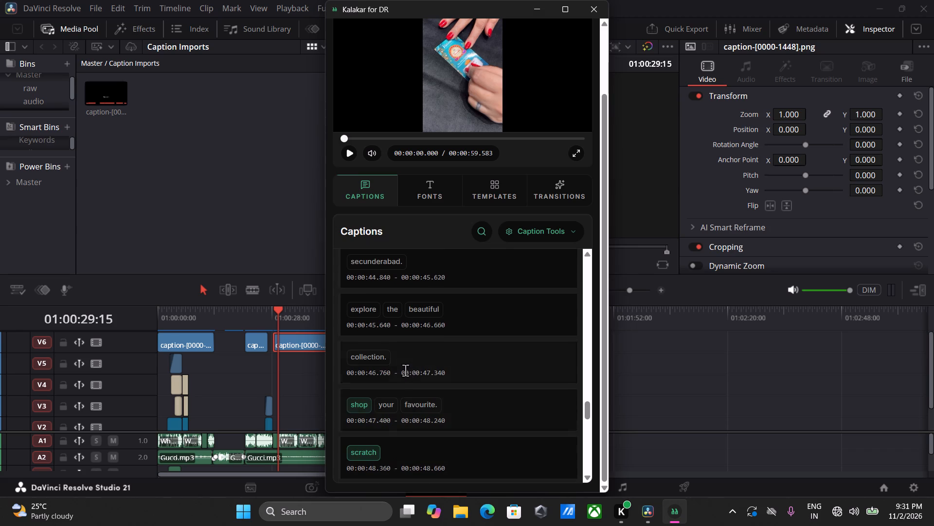
scroll(407, 376, up, 3)
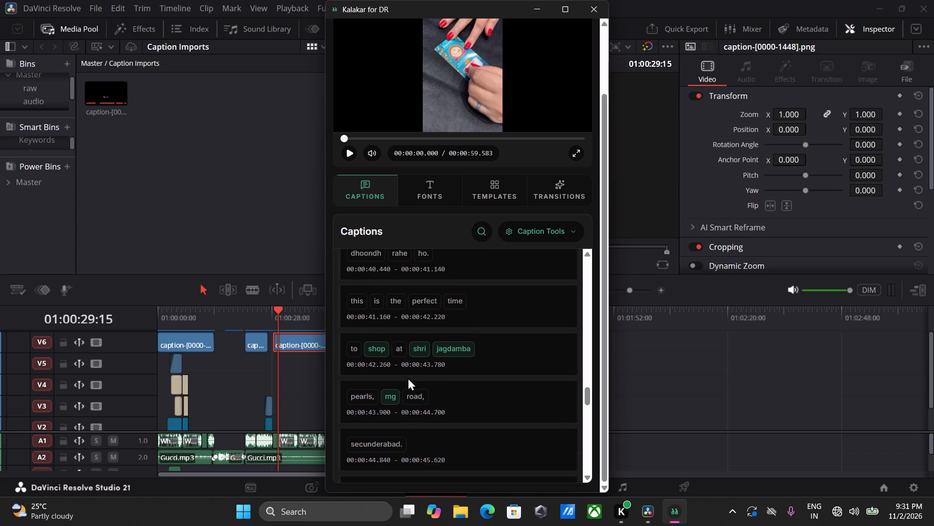
scroll(408, 377, up, 3)
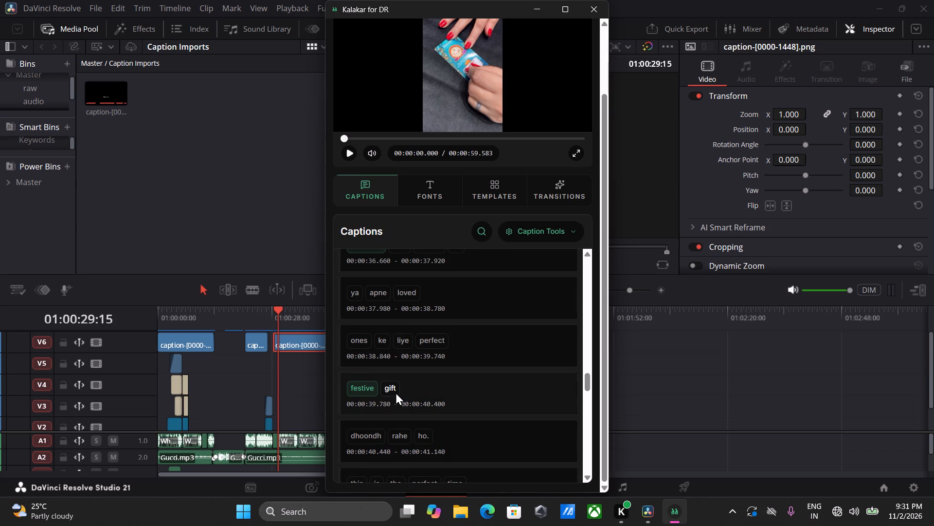
scroll(564, 130, up, 3)
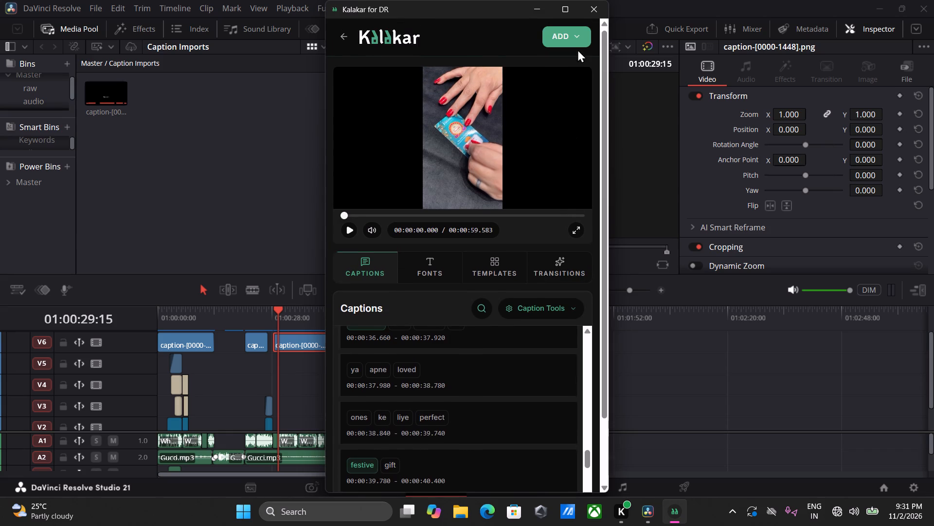
Add the captions to the media pool as a Native Caption (SRT) subtitle file.
click(577, 42)
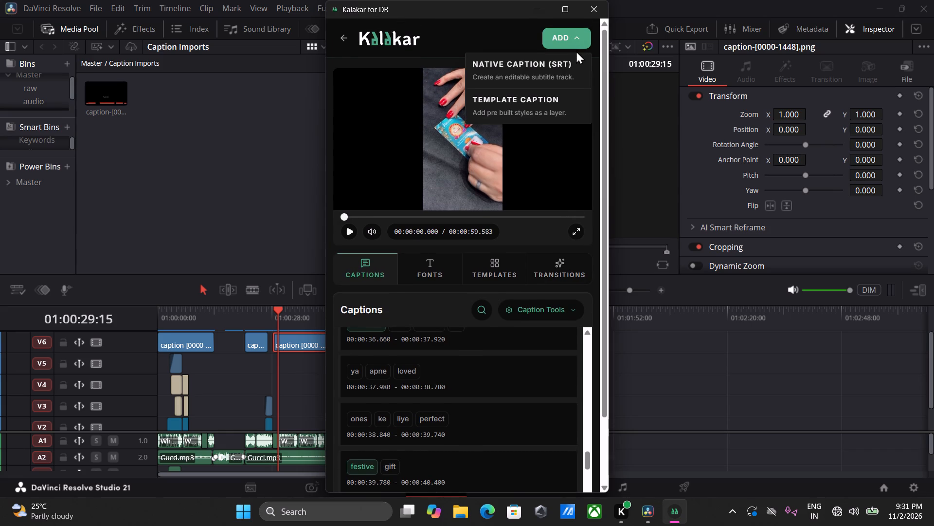
scroll(575, 51, up, 1)
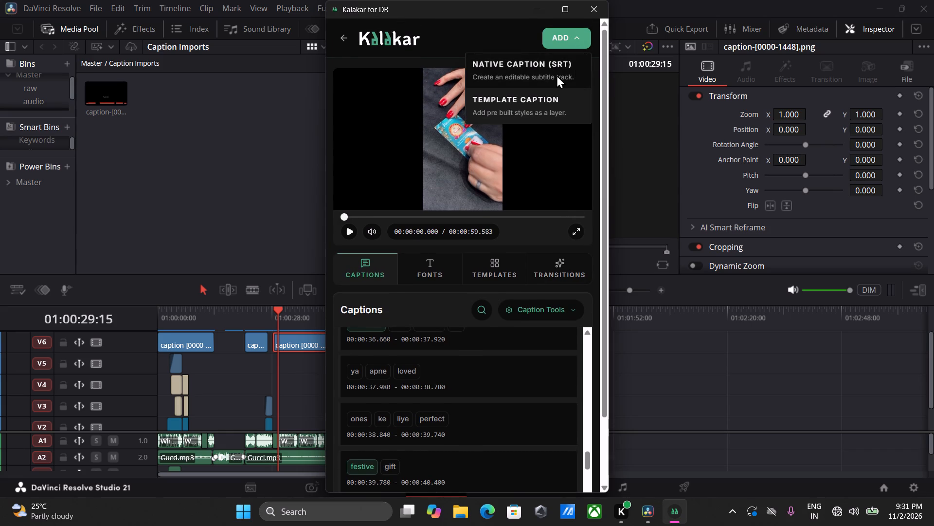
click(557, 74)
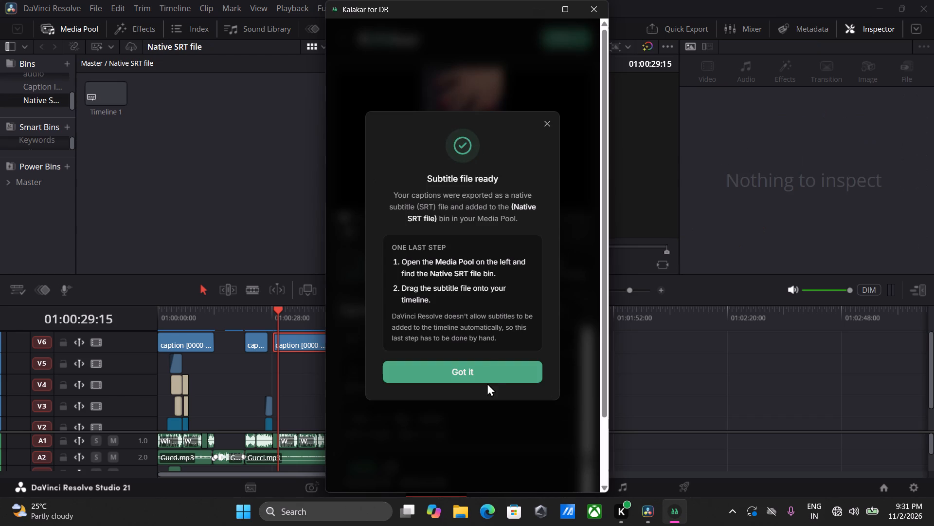
click(489, 368)
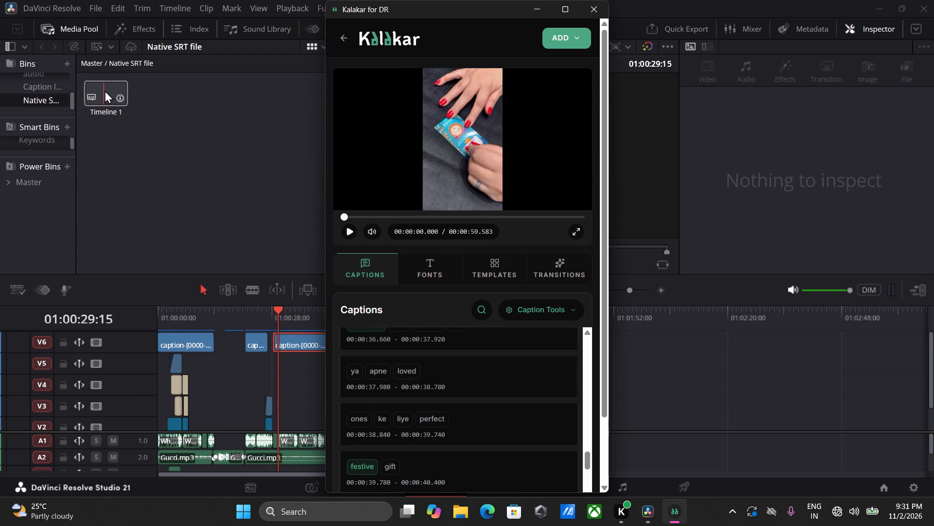
Start exporting the captions as a Template Caption layer, then switch to DaVinci Resolve.
click(579, 43)
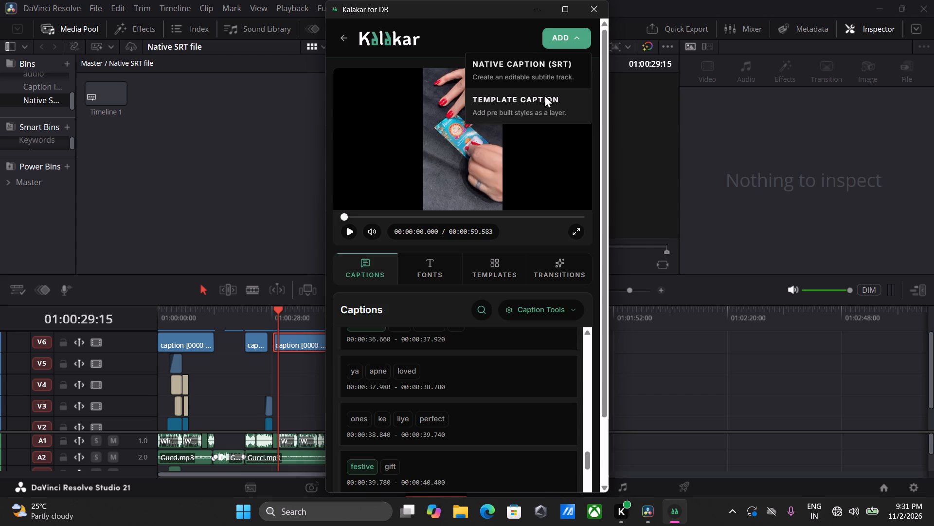
click(542, 102)
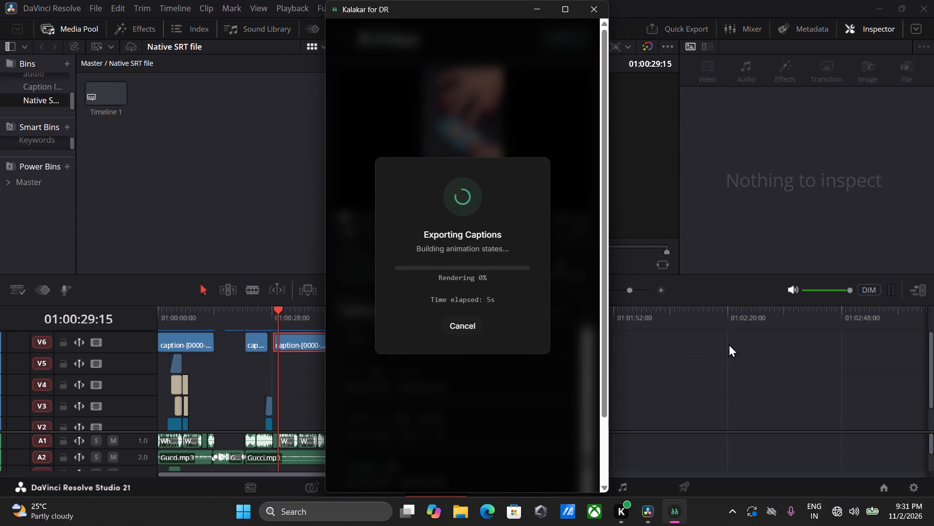
click(727, 345)
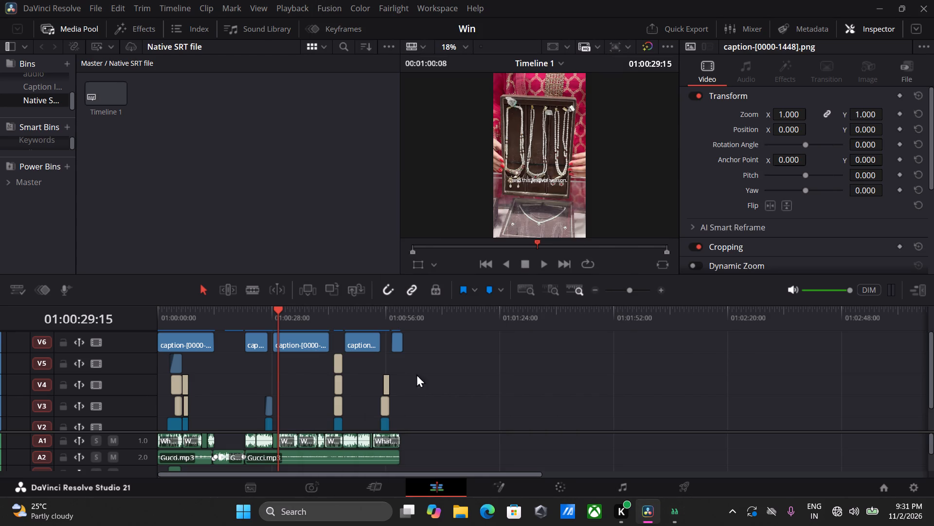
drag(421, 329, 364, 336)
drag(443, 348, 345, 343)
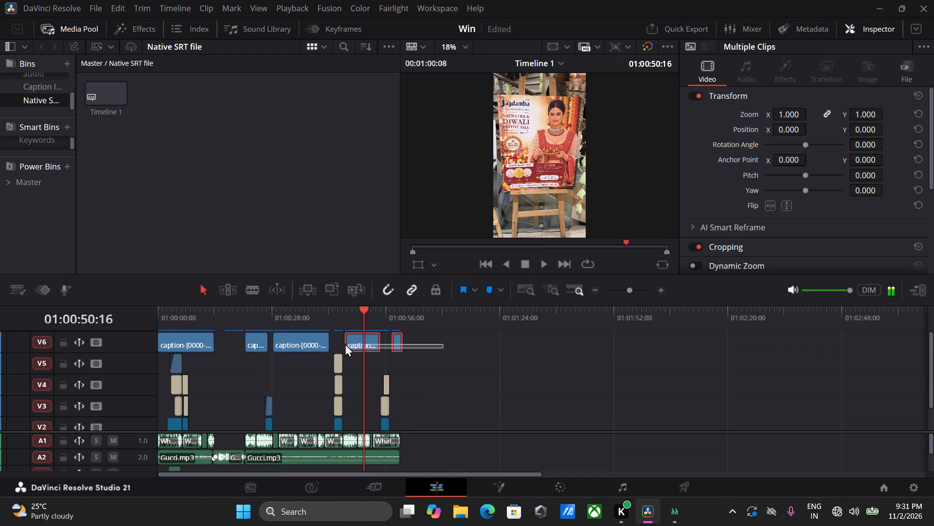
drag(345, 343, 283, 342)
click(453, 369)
Add timeline markers at the start and end of the last two caption clips on V6.
drag(354, 315, 346, 315)
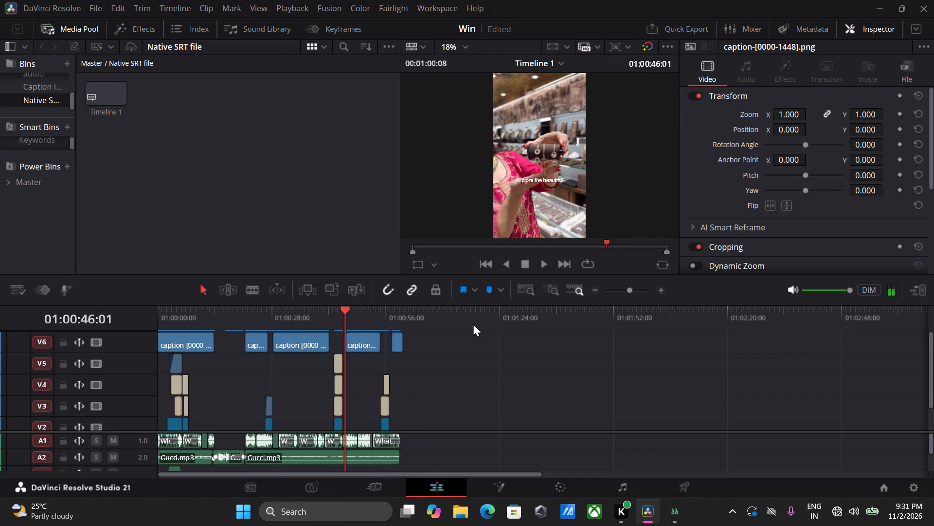
alt+scroll(485, 328, up, 6)
drag(543, 312, 539, 312)
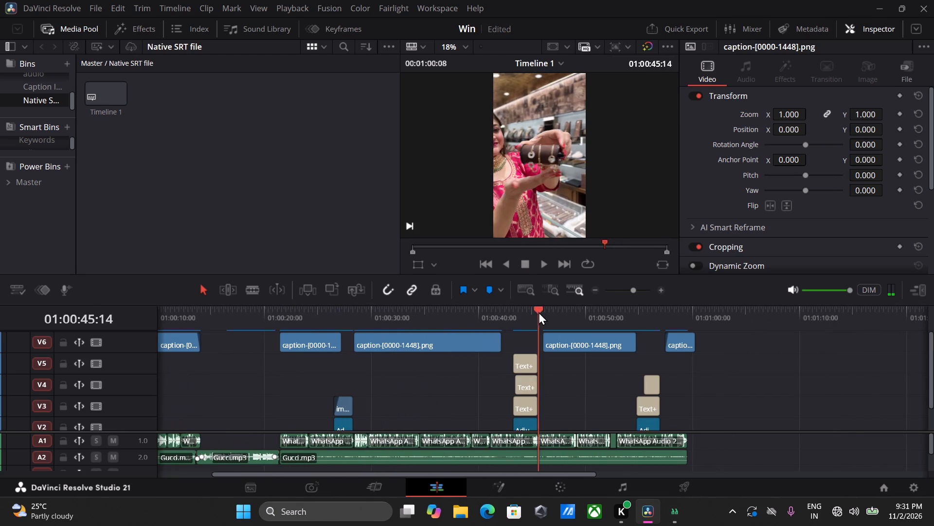
drag(539, 312, 611, 311)
key(m)
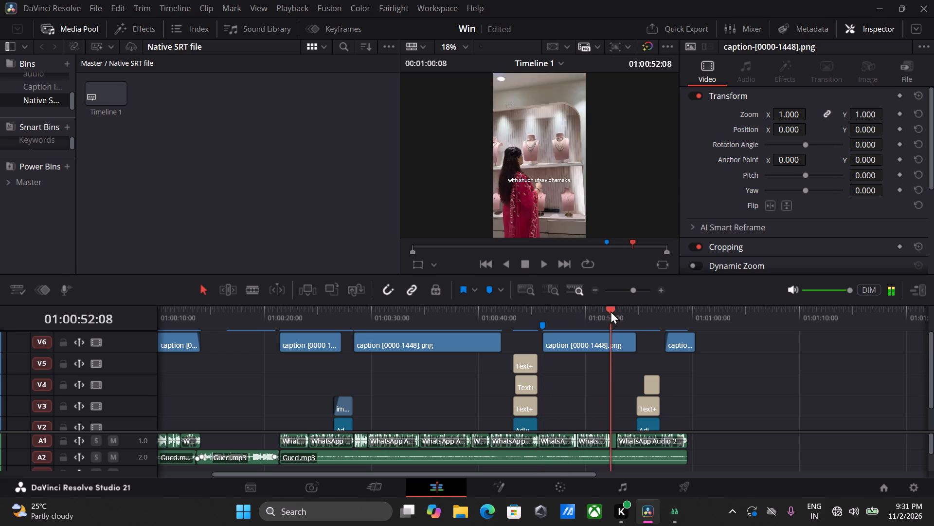
drag(611, 311, 665, 315)
key(m)
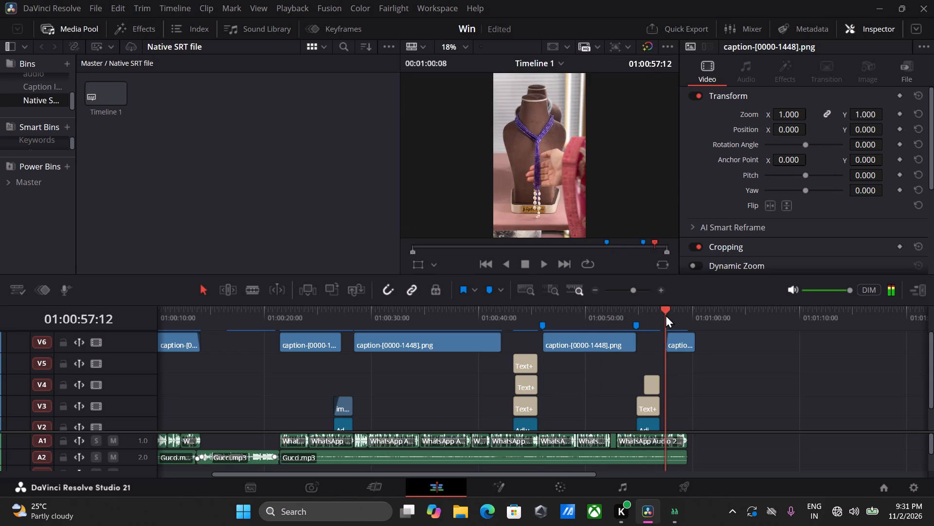
drag(665, 315, 511, 303)
key(m)
key(m)
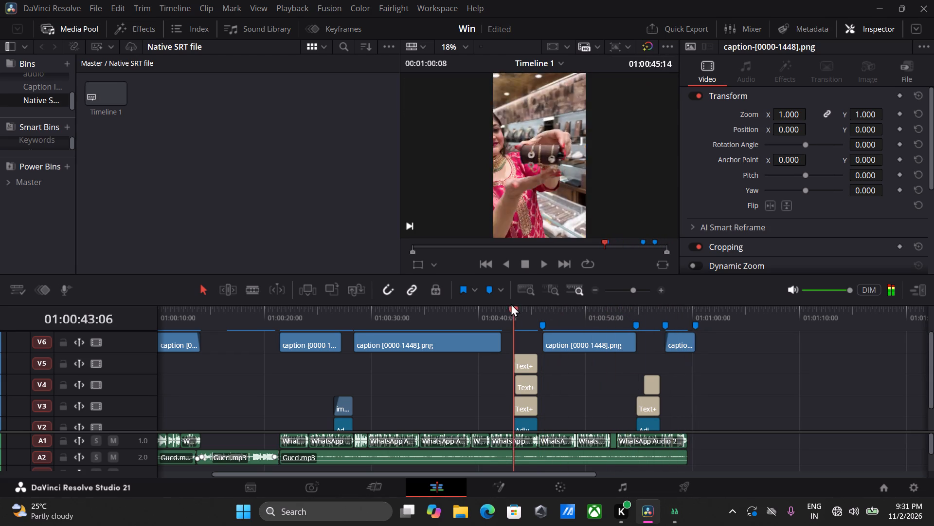
Add timeline markers at the start and end of the second and third caption clips on V6.
drag(511, 303, 356, 311)
key(m)
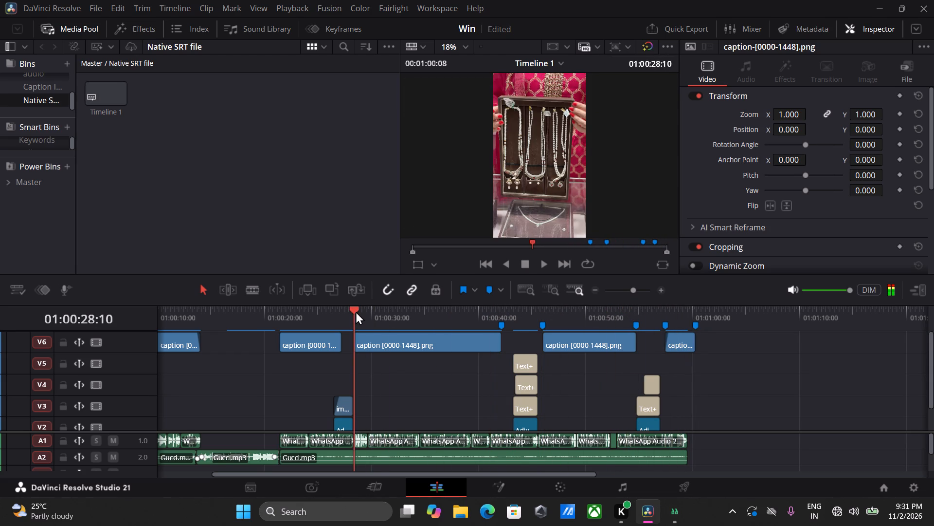
drag(356, 311, 341, 313)
key(m)
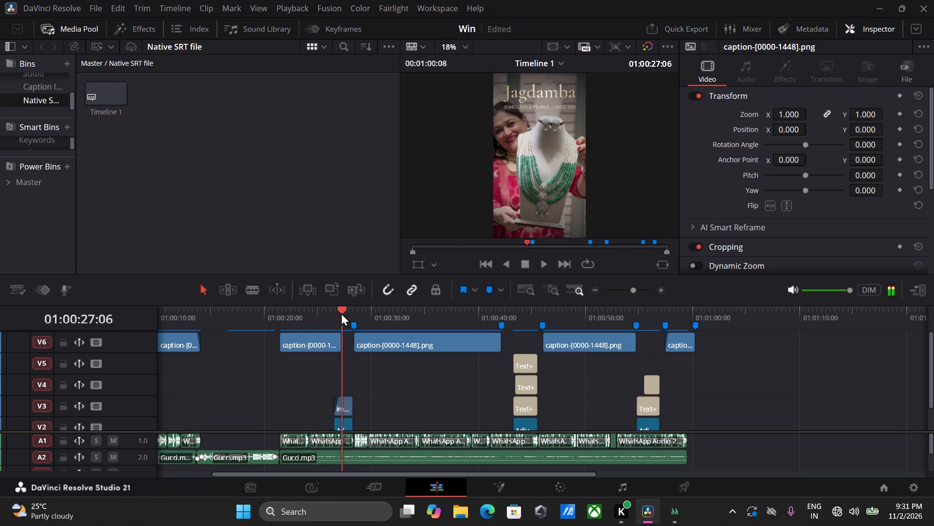
drag(341, 313, 284, 307)
key(m)
key(m)
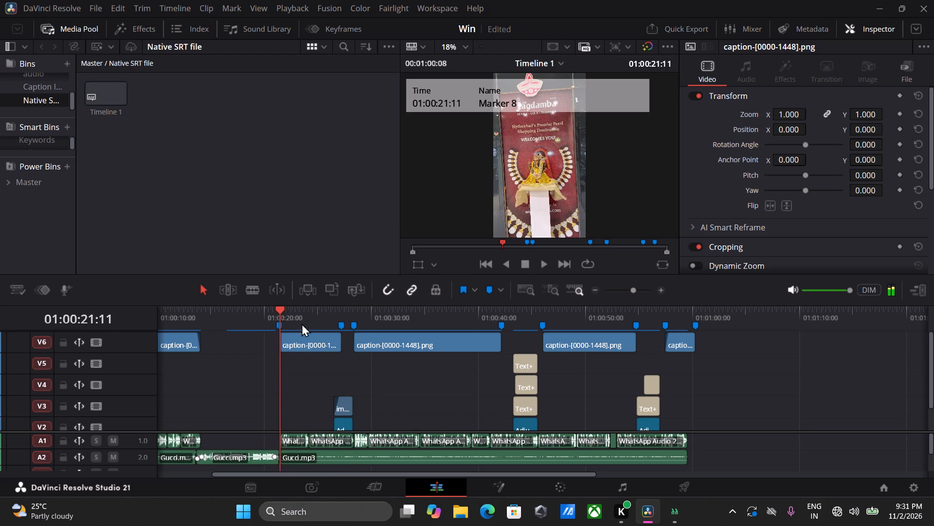
Mark the end of the first V6 caption clip and remove the misplaced marker at 01:00:13:16.
ctrl+scroll(429, 376, up, 7)
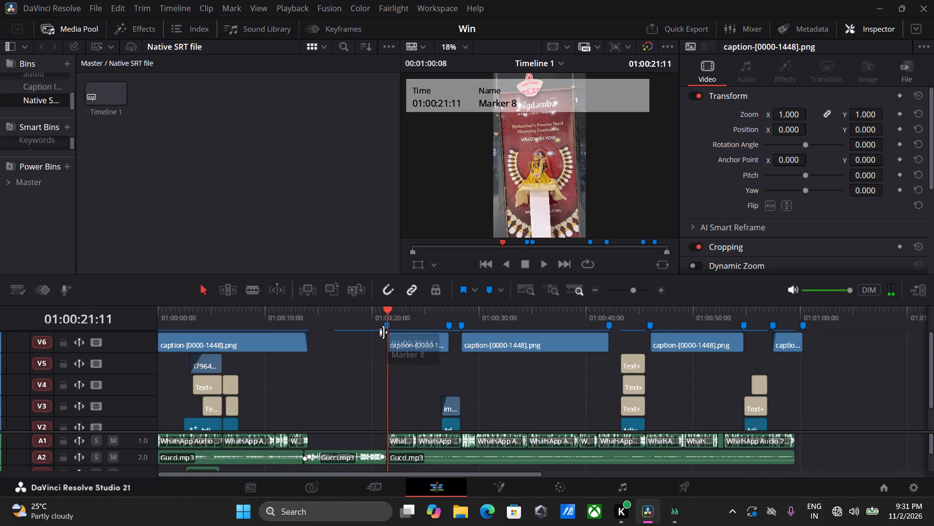
drag(391, 307, 300, 322)
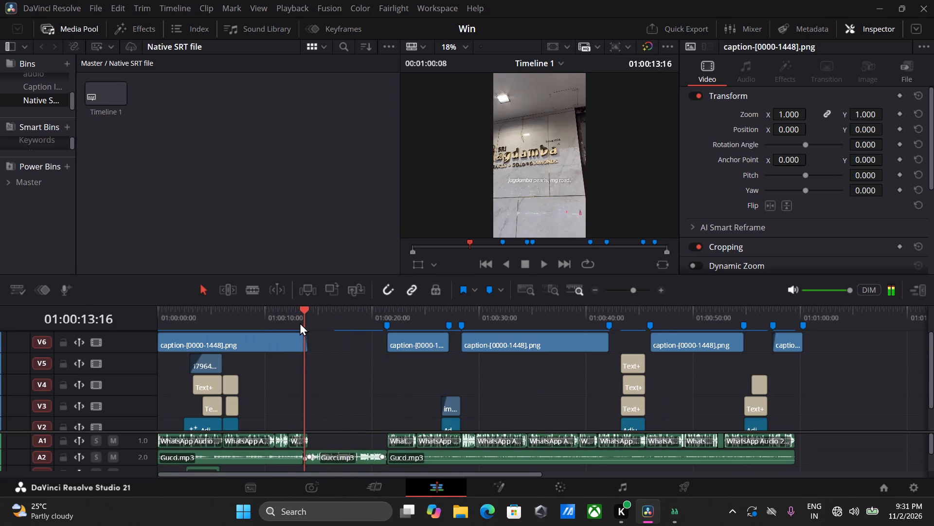
drag(300, 322, 297, 320)
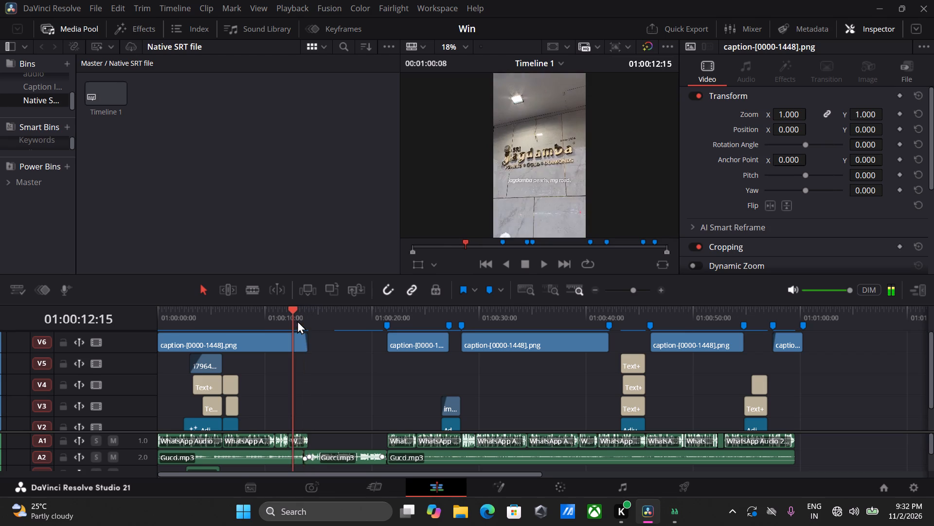
drag(297, 320, 304, 322)
key(m)
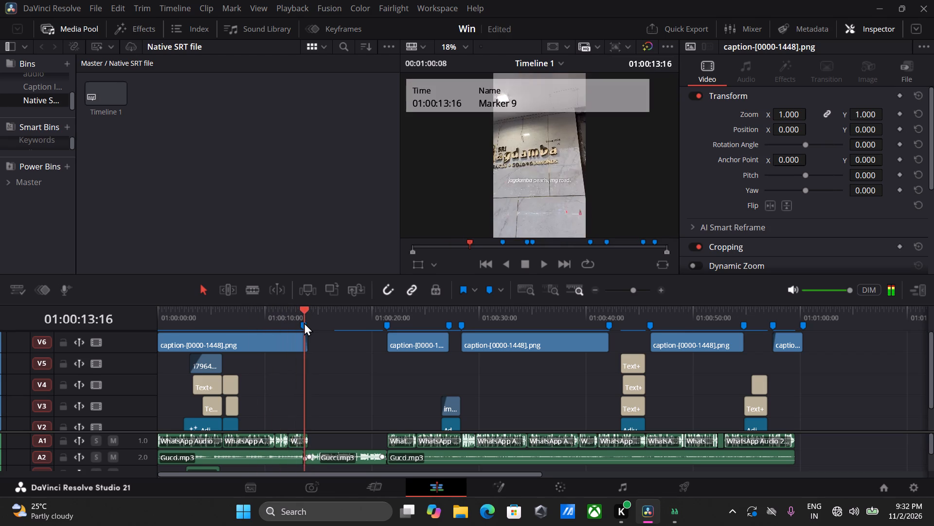
drag(304, 322, 301, 324)
key(m)
drag(301, 324, 301, 324)
key(m)
click(266, 290)
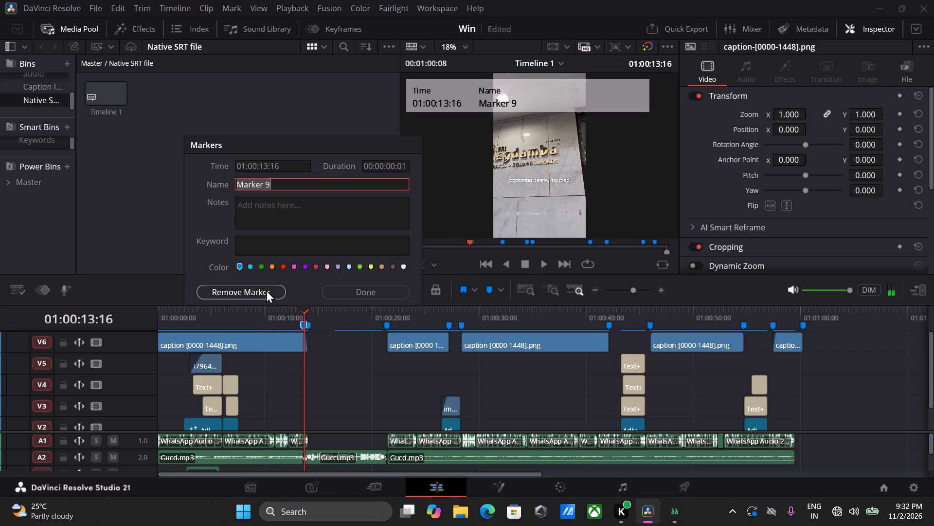
Add a marker at the start of the first caption clip, at 01:00:00:00.
drag(302, 307, 110, 302)
key(m)
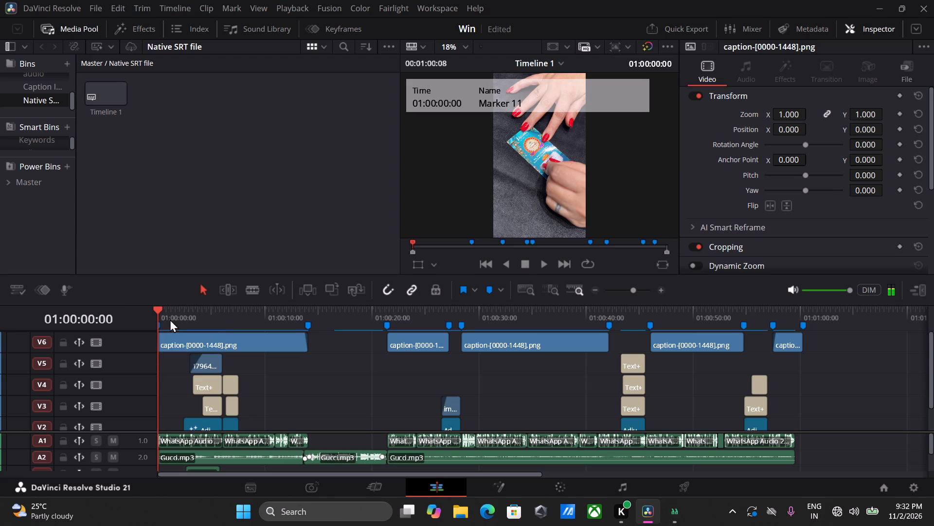
Select all the caption clips on V6 and delete them from the timeline.
drag(159, 310, 345, 302)
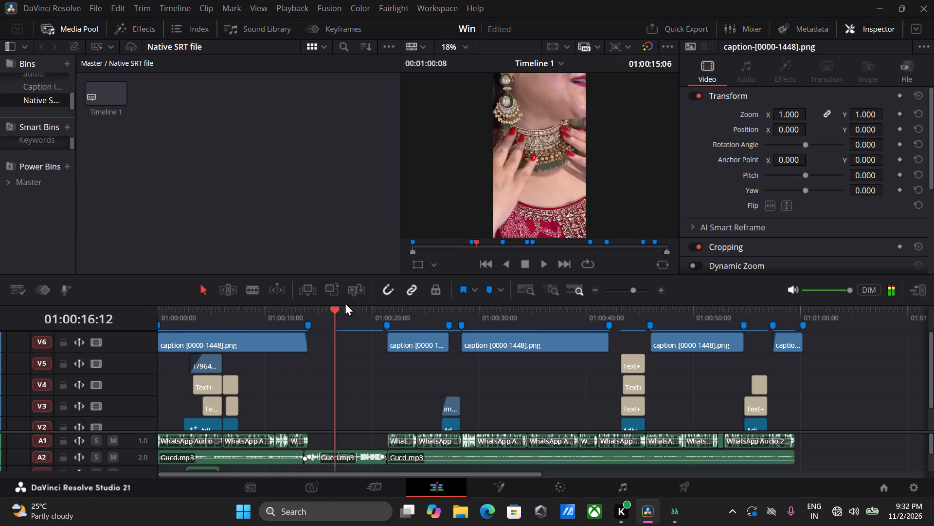
drag(345, 302, 712, 349)
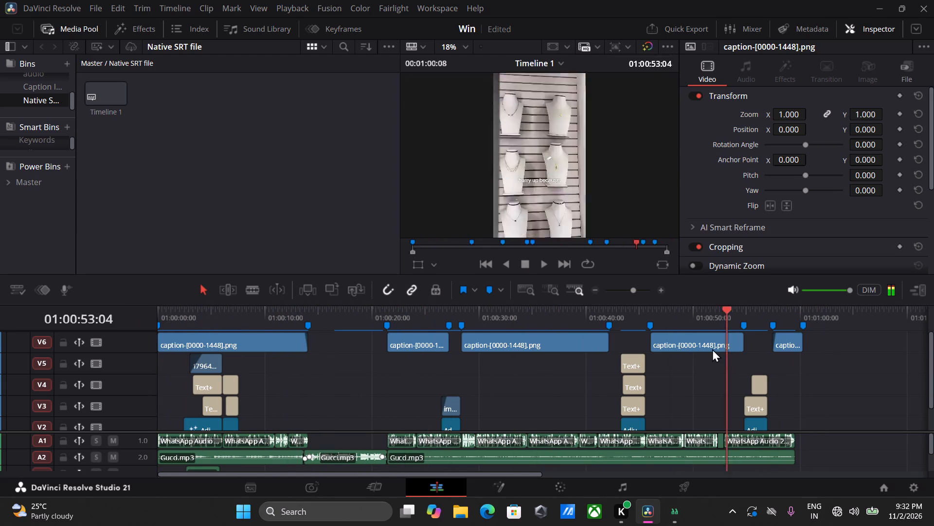
drag(712, 349, 246, 337)
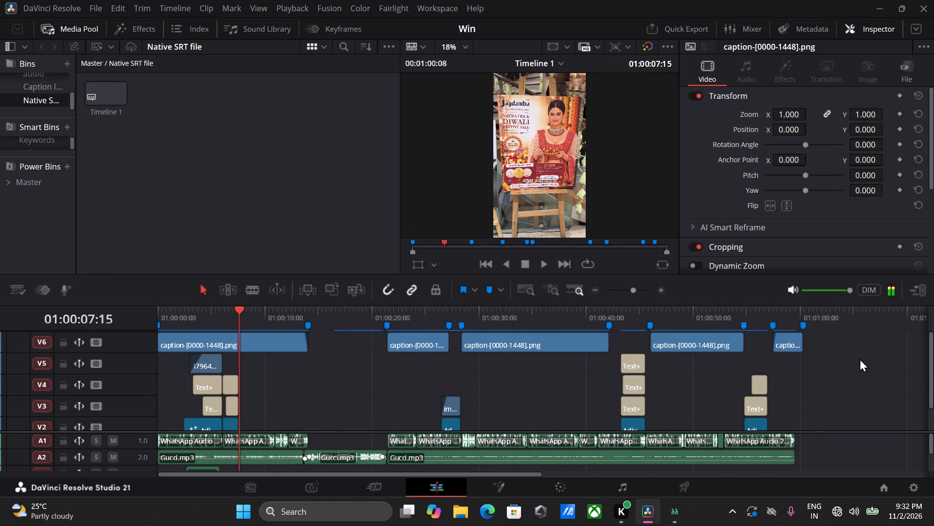
drag(844, 345, 259, 333)
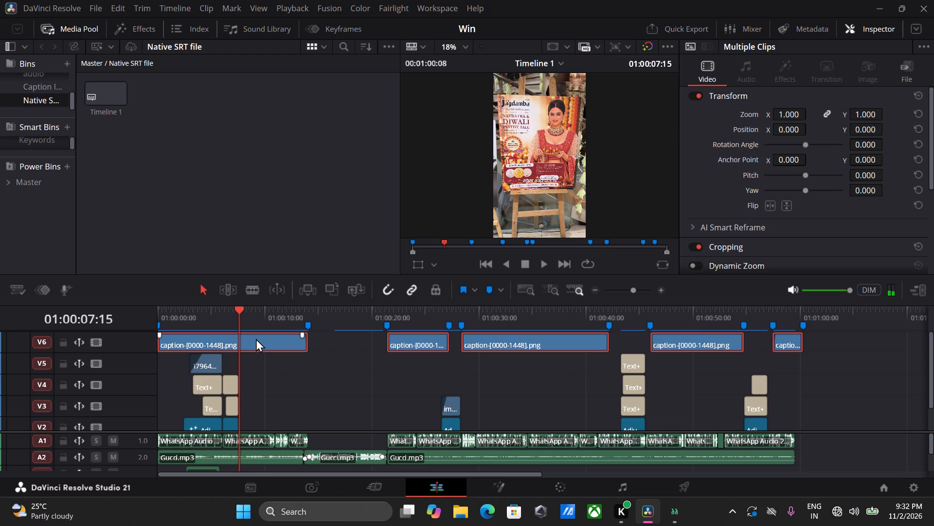
key(BackSpace)
scroll(451, 331, up, 2)
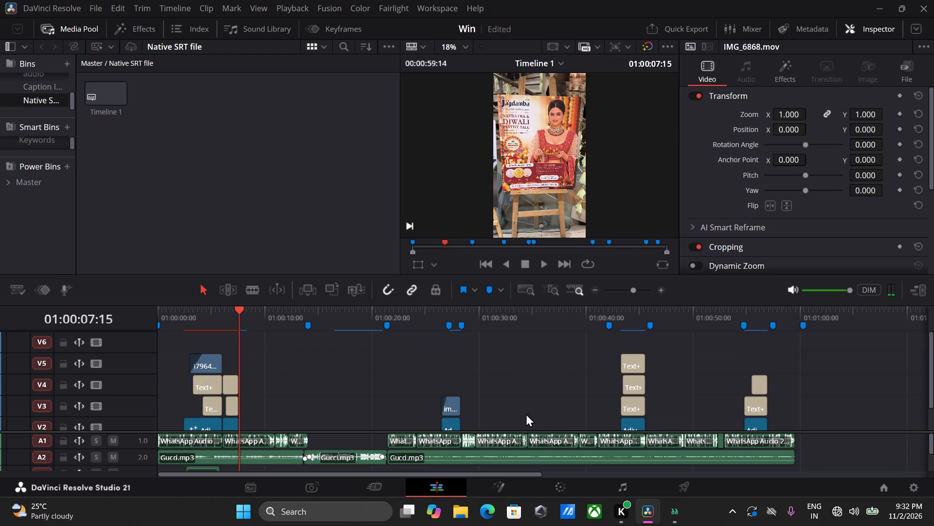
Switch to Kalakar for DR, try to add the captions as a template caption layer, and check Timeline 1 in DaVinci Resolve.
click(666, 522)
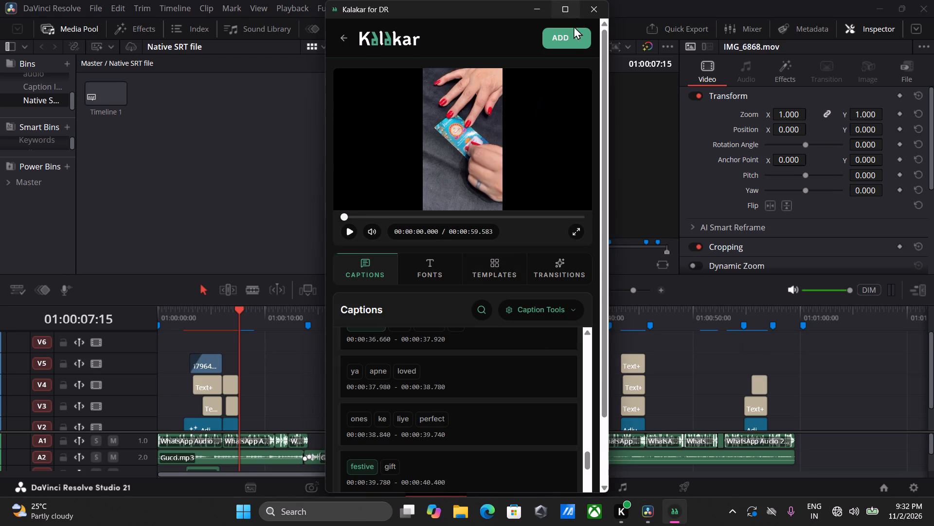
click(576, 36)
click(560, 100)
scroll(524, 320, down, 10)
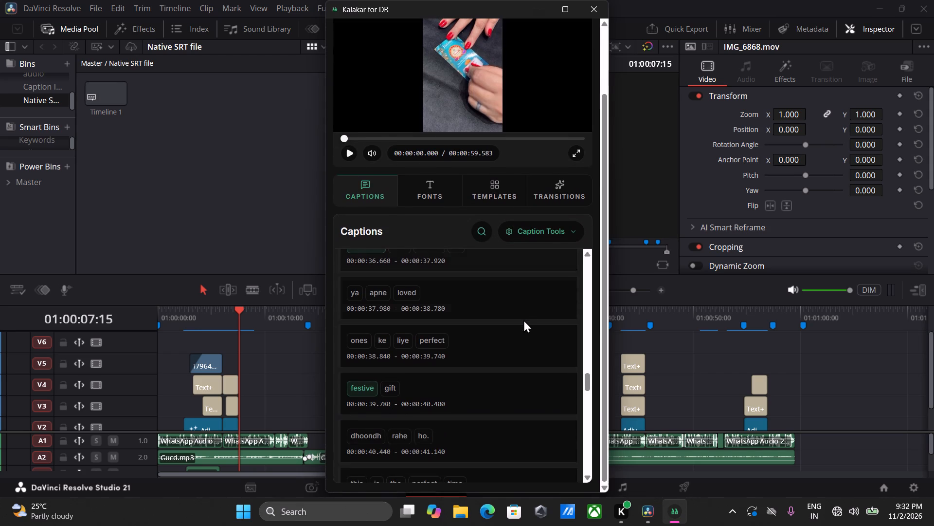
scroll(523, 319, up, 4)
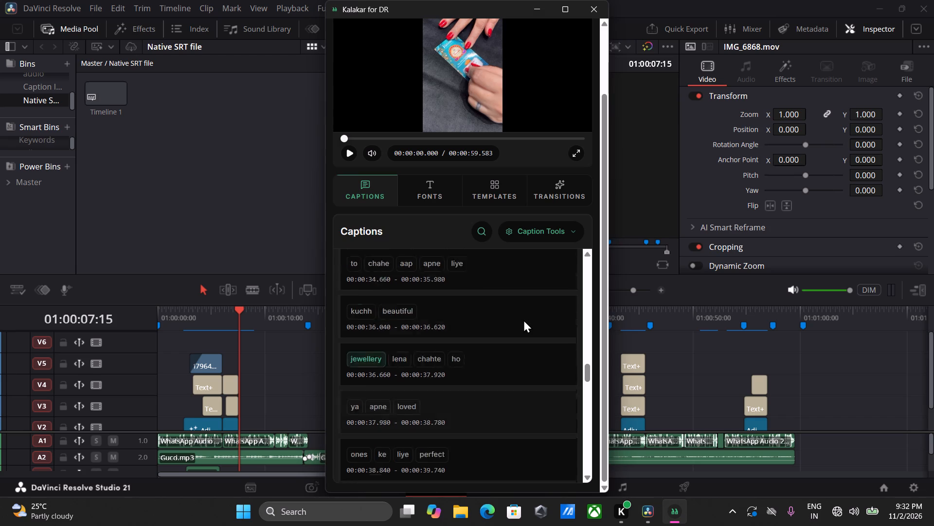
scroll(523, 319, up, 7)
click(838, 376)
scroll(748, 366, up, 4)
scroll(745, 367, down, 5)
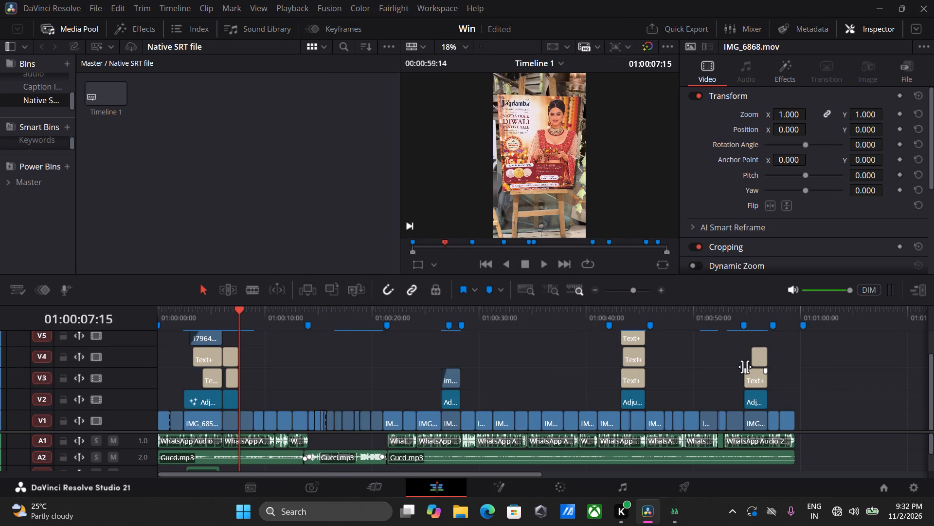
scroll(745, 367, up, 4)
Close Kalakar for DR and relaunch it as a script from DaVinci Resolve.
click(674, 518)
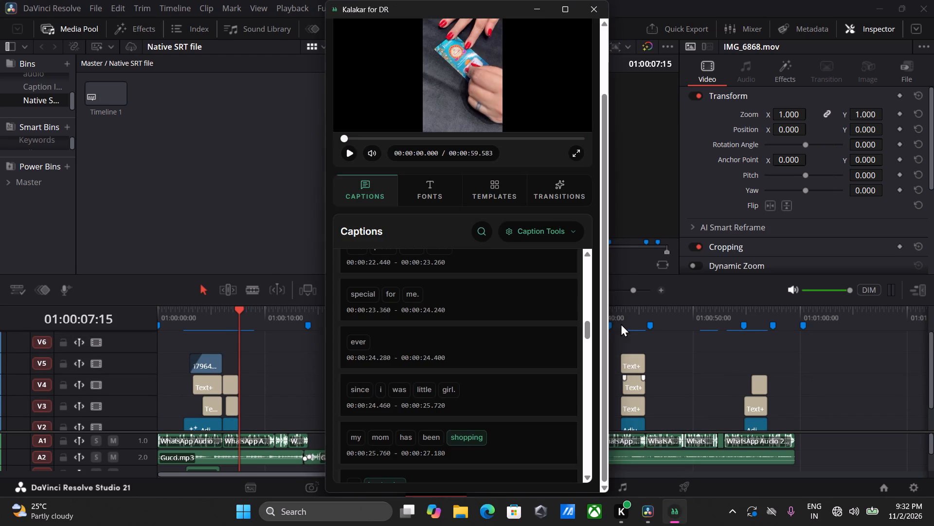
click(585, 10)
click(426, 20)
click(437, 3)
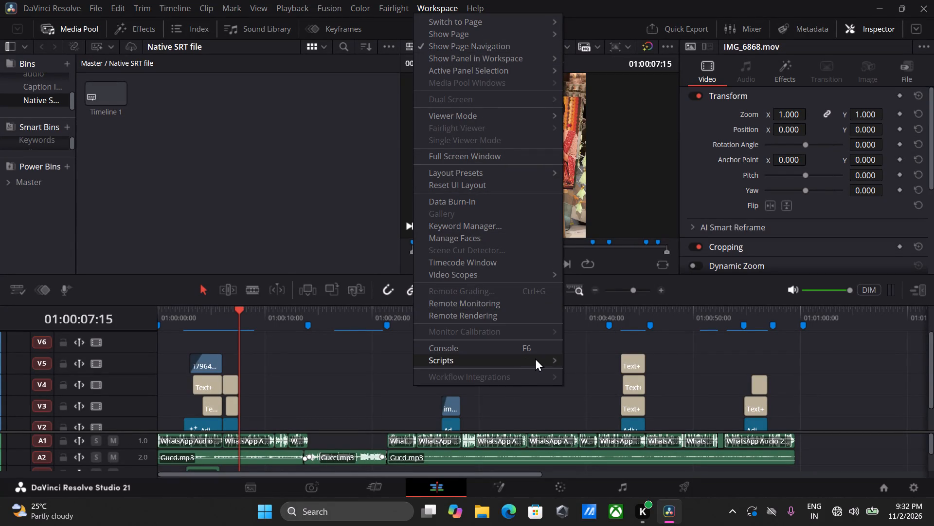
click(593, 354)
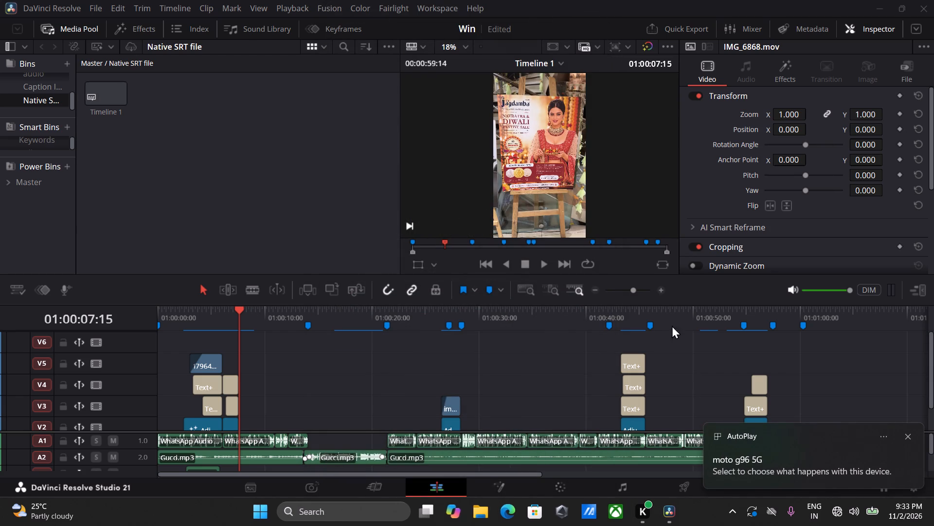
click(432, 11)
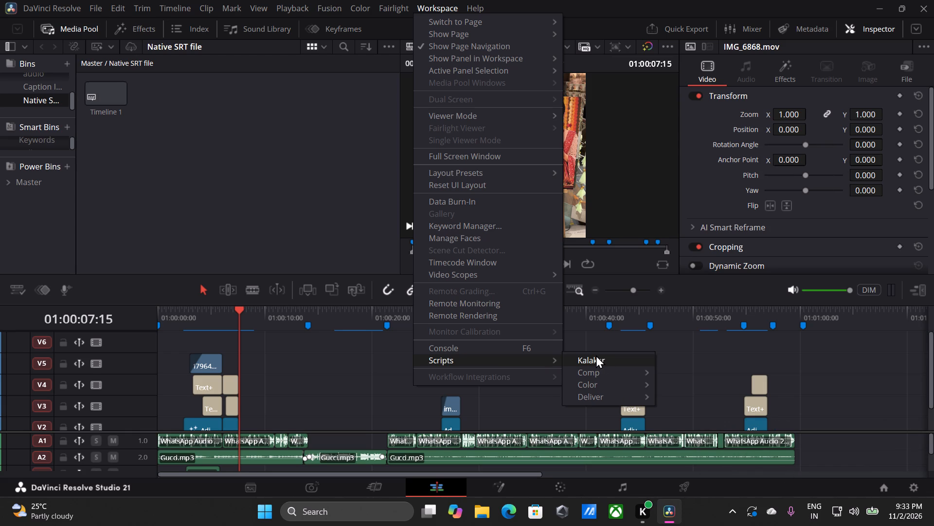
click(594, 357)
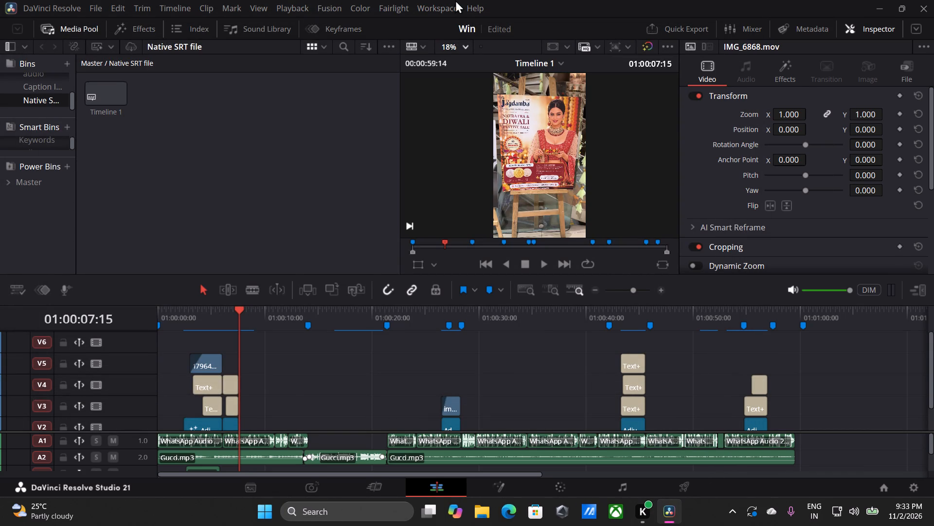
click(431, 13)
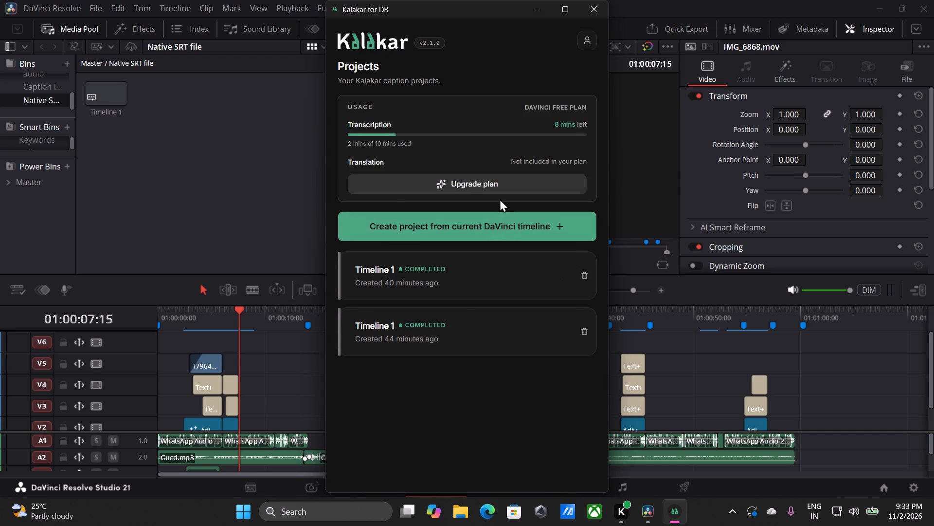
Open the most recent Timeline 1 project in Kalakar and add its captions to the timeline as a template caption layer.
click(477, 282)
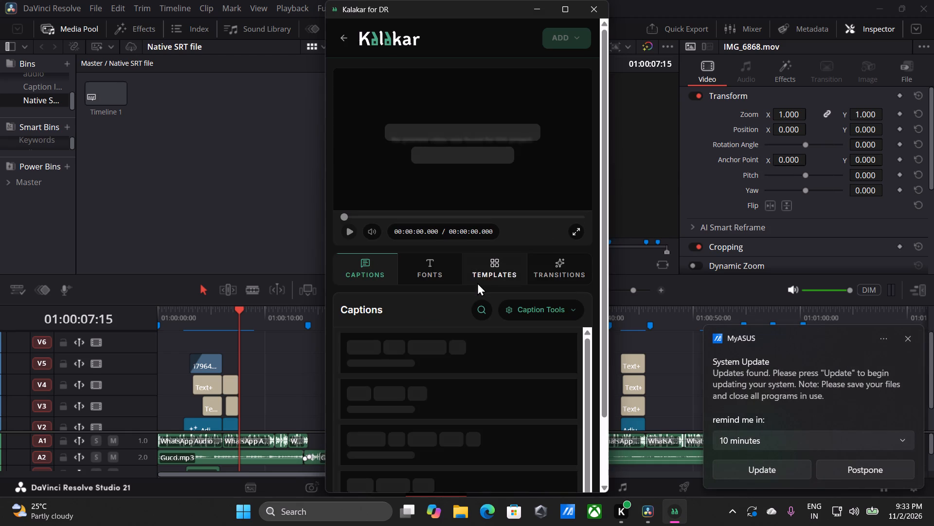
click(573, 31)
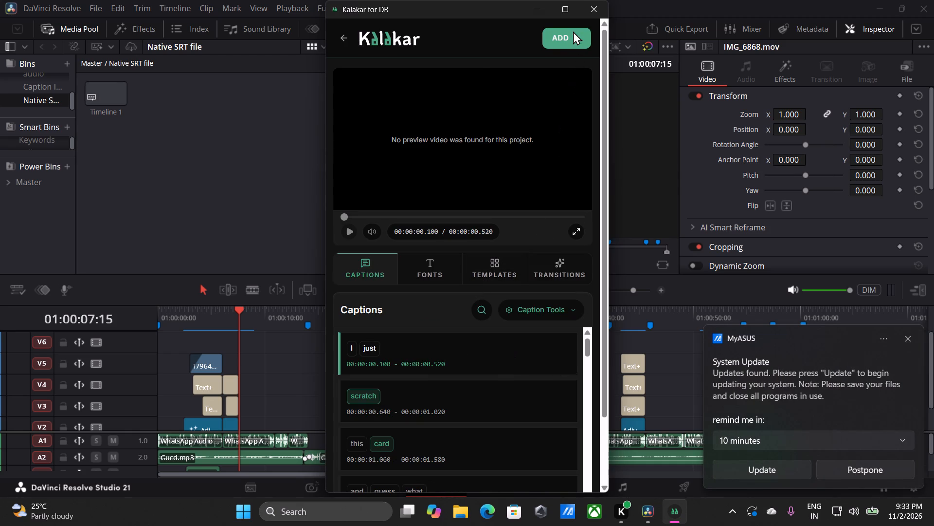
click(560, 93)
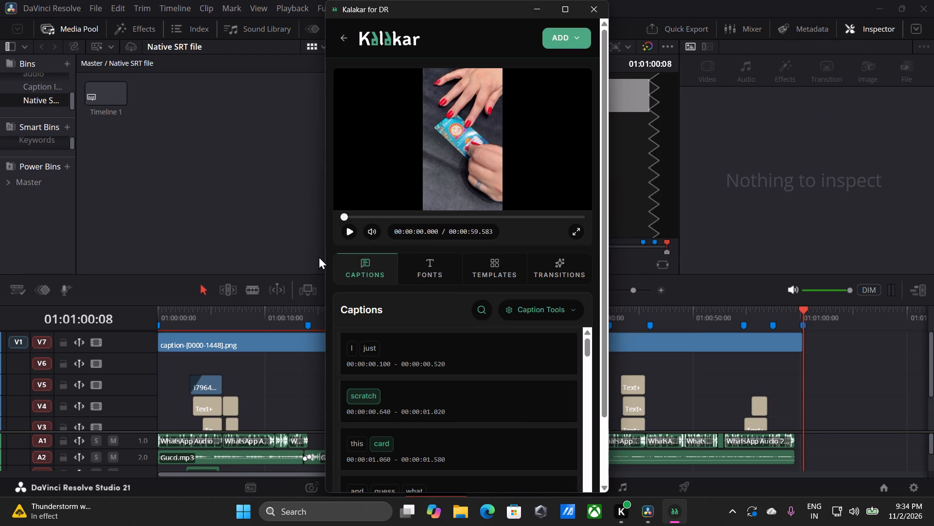
scroll(487, 378, down, 1)
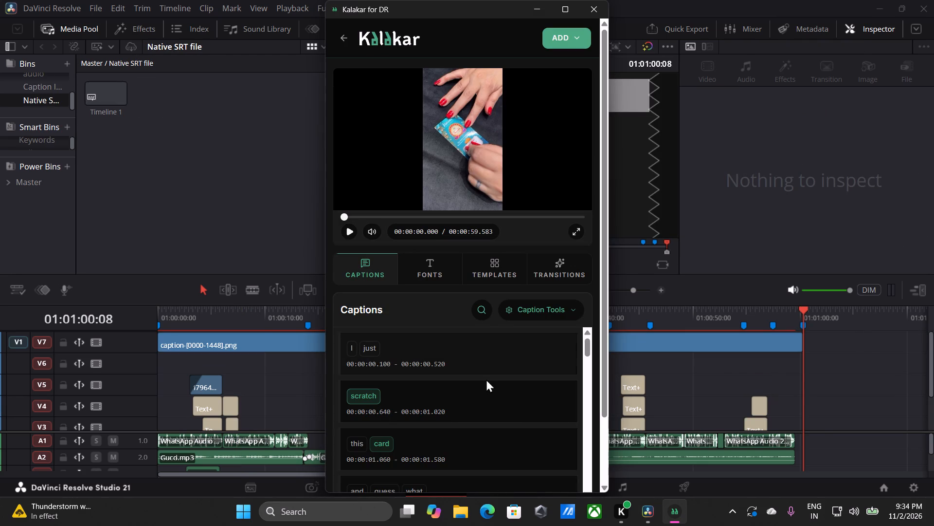
Review the caption list and correct "festival" to "festive" in the caption "and this festival season.".
scroll(486, 379, down, 3)
scroll(408, 404, down, 1)
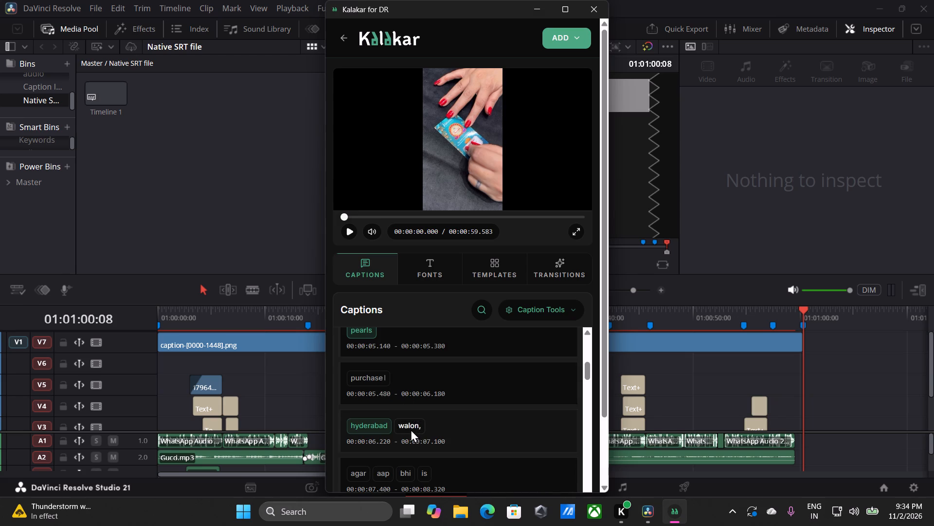
scroll(411, 429, down, 5)
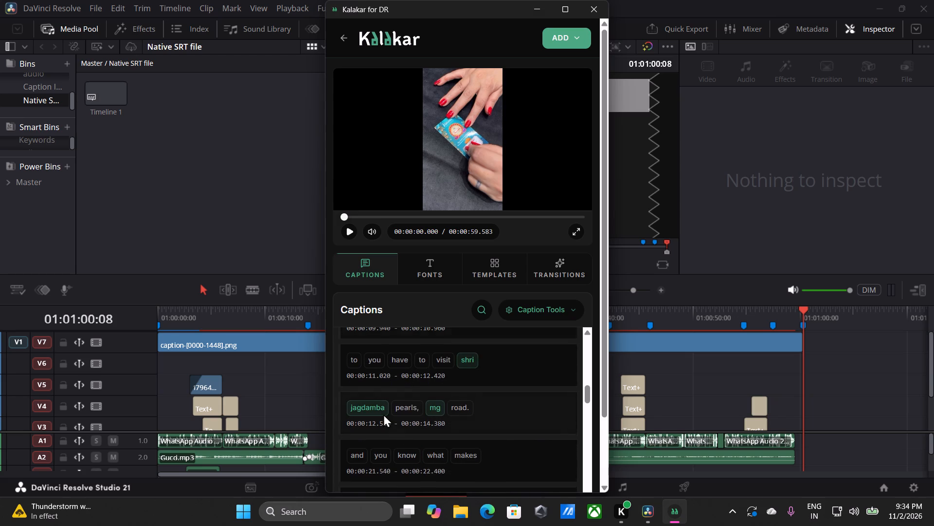
scroll(383, 414, down, 6)
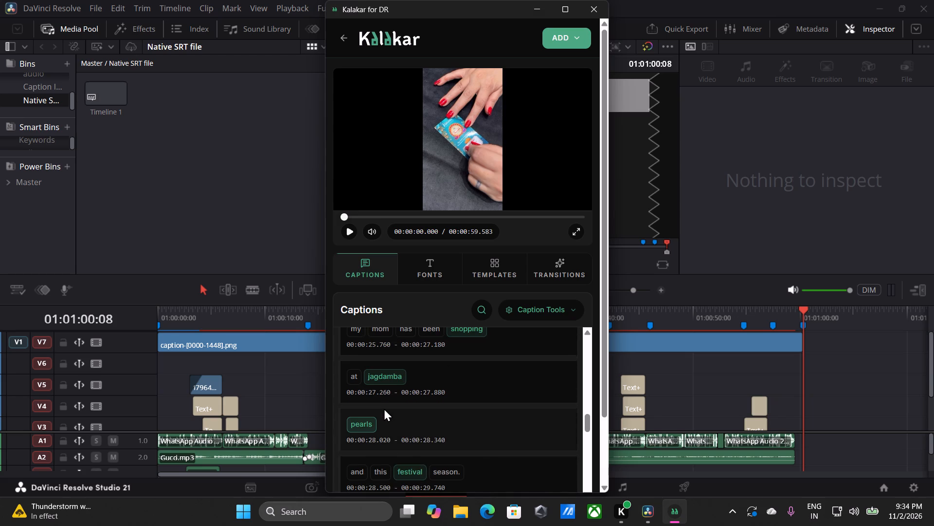
scroll(382, 406, down, 2)
scroll(424, 440, down, 1)
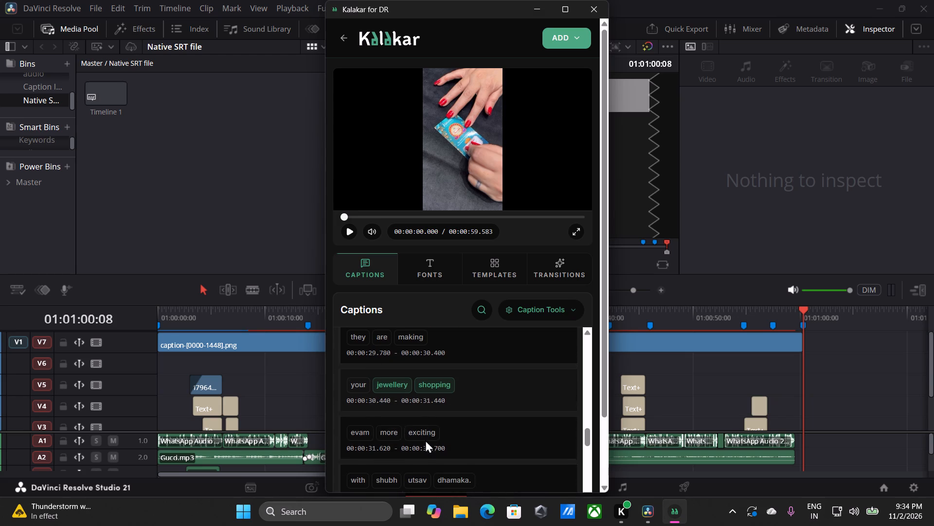
scroll(448, 437, up, 2)
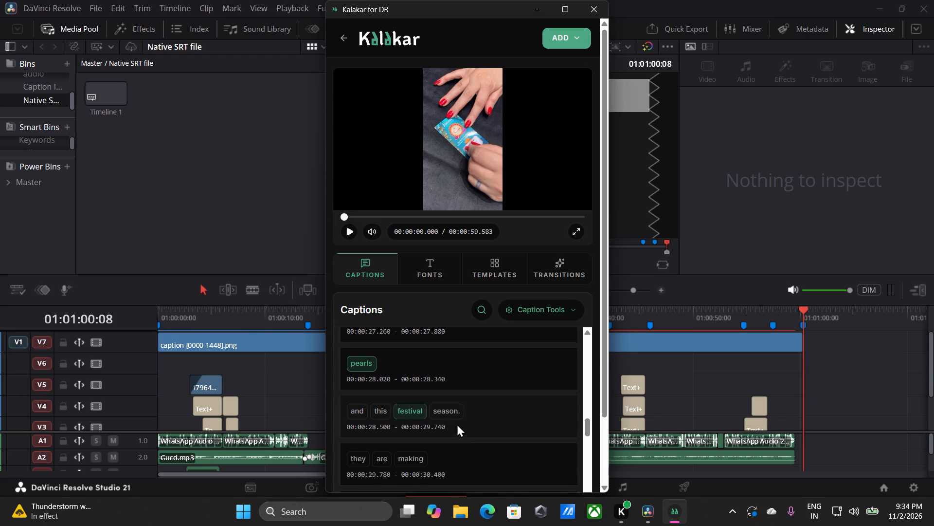
click(415, 407)
double_click(418, 411)
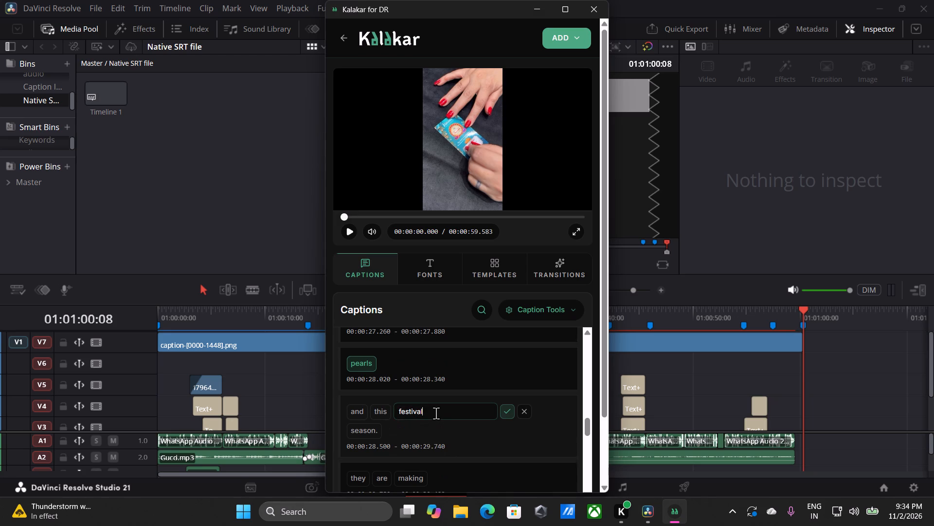
key(BackSpace)
key(BackSpace)
key(e)
click(507, 414)
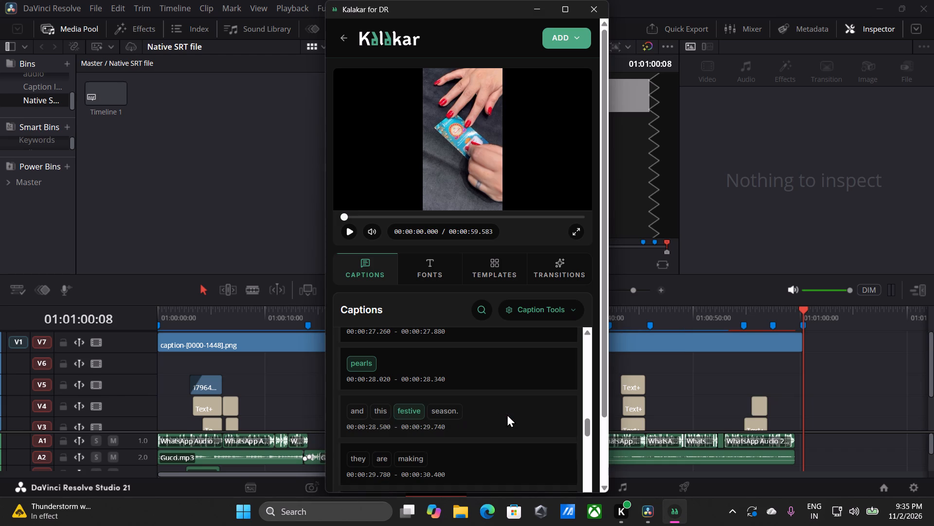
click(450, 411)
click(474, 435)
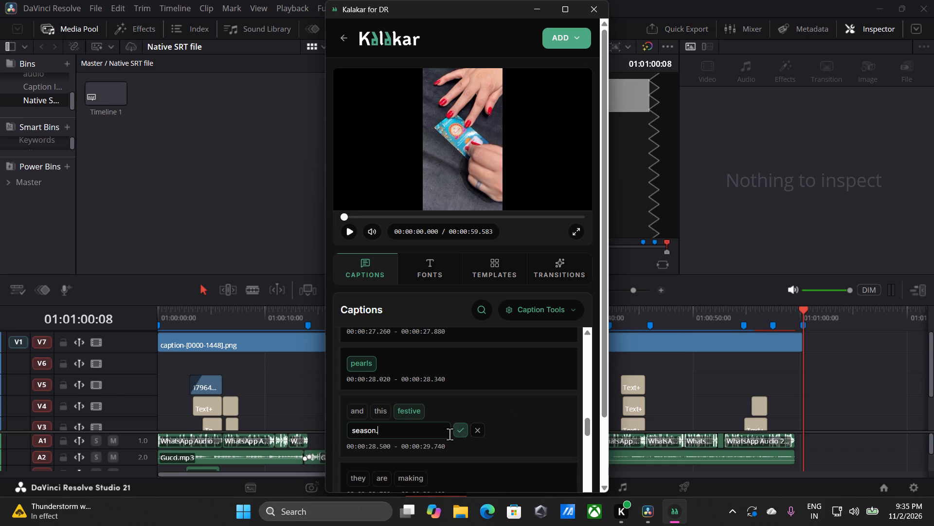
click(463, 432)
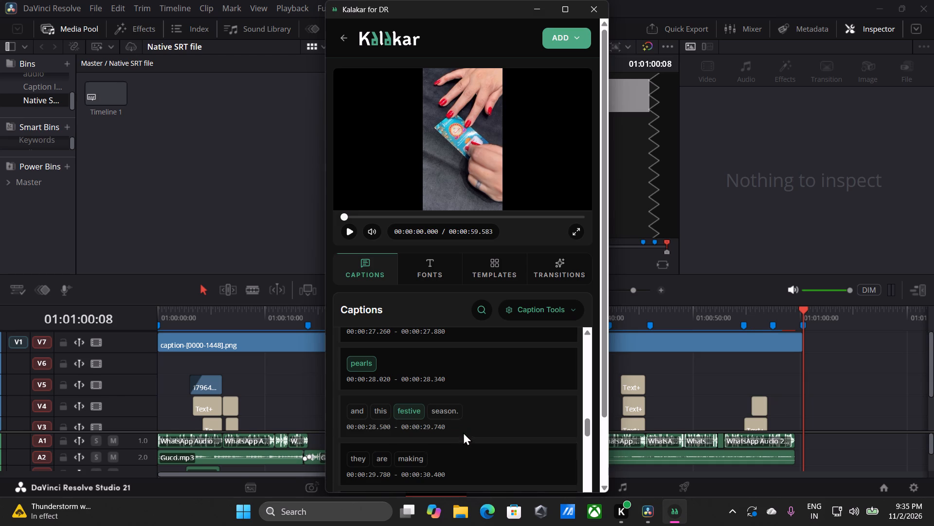
Add the corrected captions to the timeline again as a template caption layer.
click(575, 37)
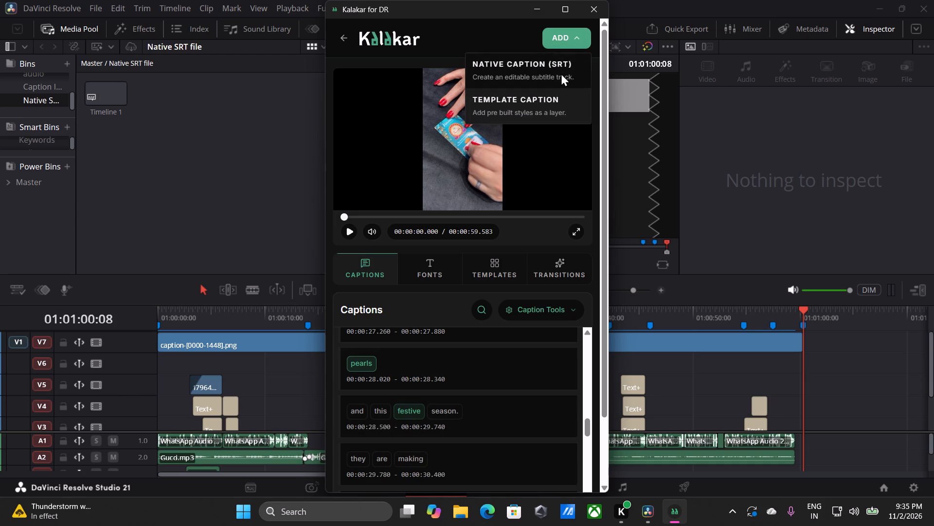
click(553, 98)
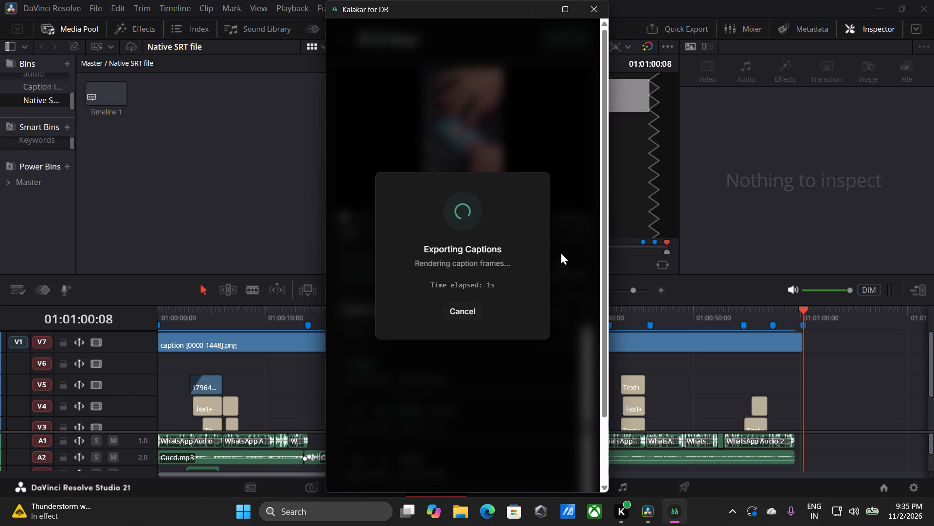
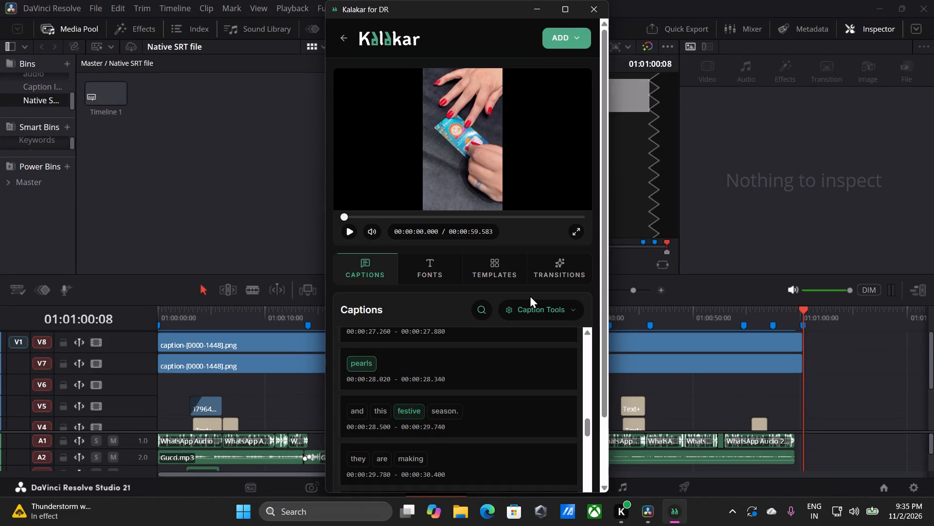
Look back through the caption list from the "festive season" caption to the first caption.
scroll(475, 360, down, 2)
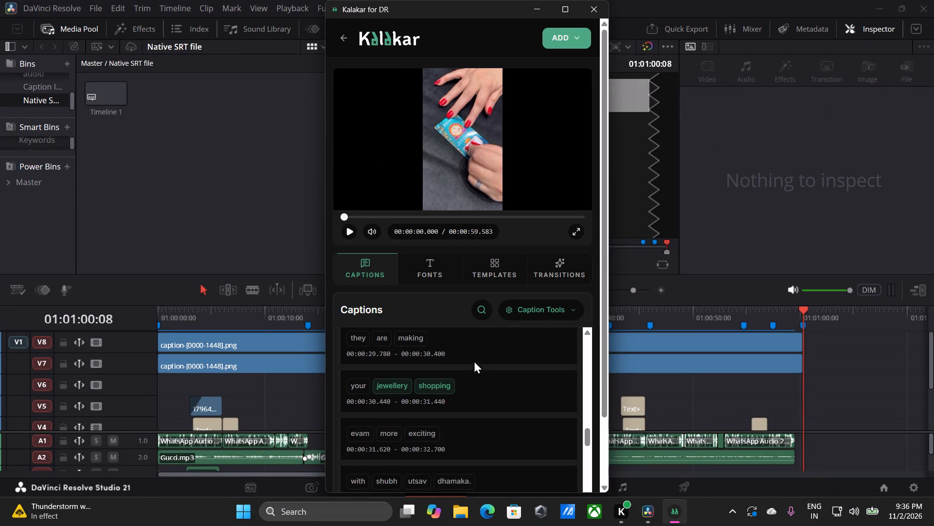
scroll(473, 402, up, 8)
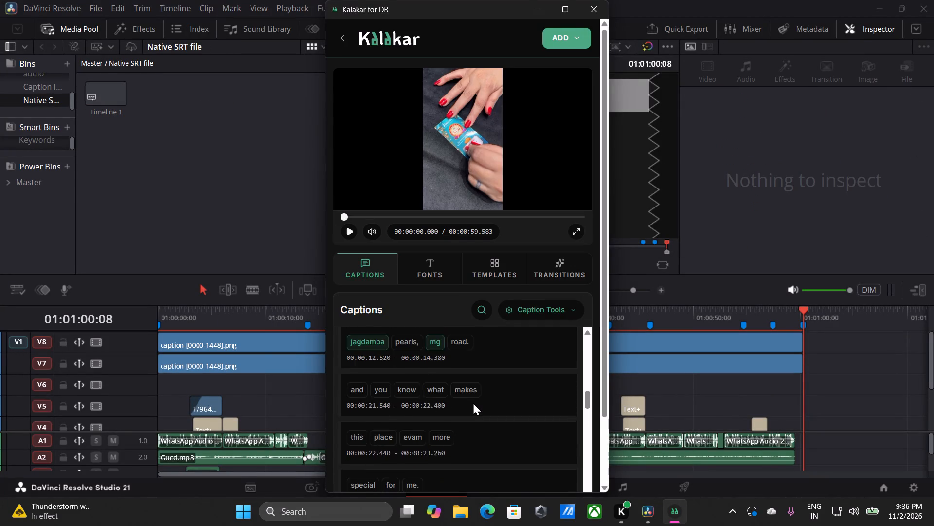
scroll(473, 402, up, 4)
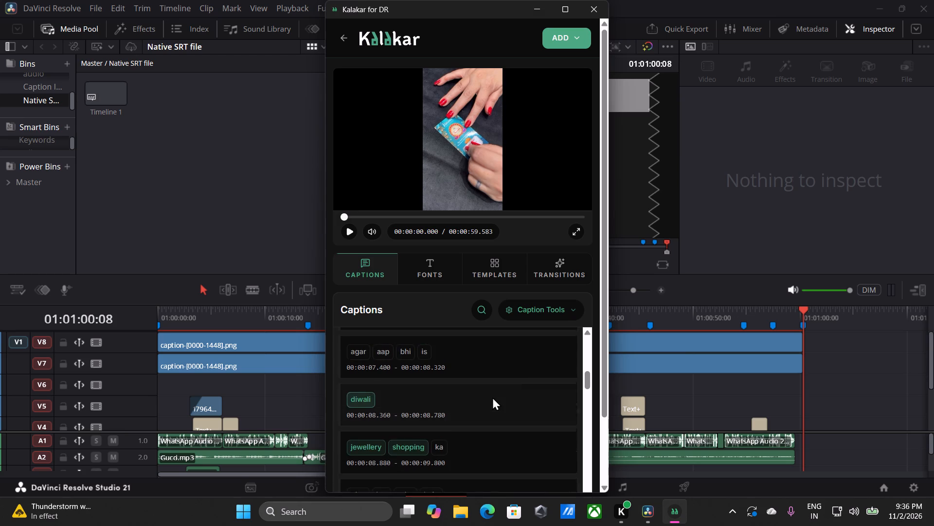
scroll(495, 396, up, 2)
scroll(495, 400, down, 1)
scroll(495, 401, up, 12)
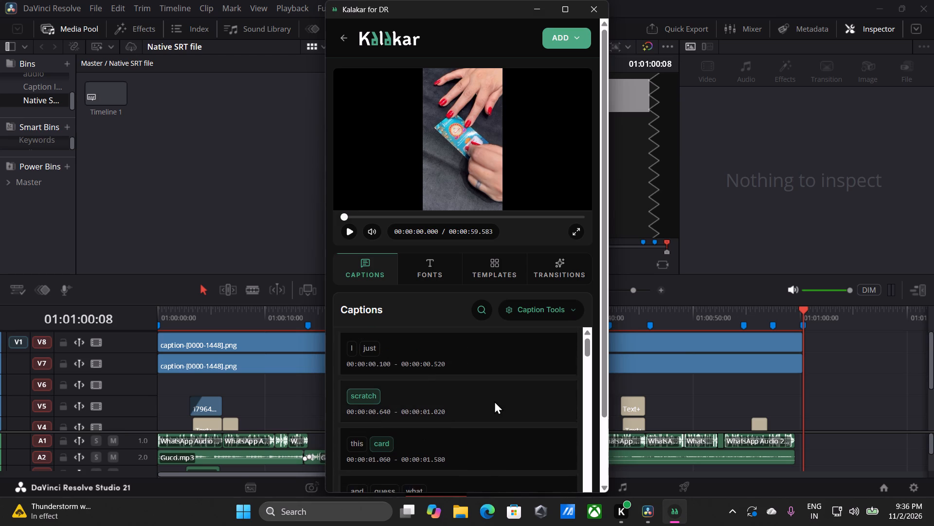
scroll(494, 401, down, 4)
scroll(494, 400, up, 10)
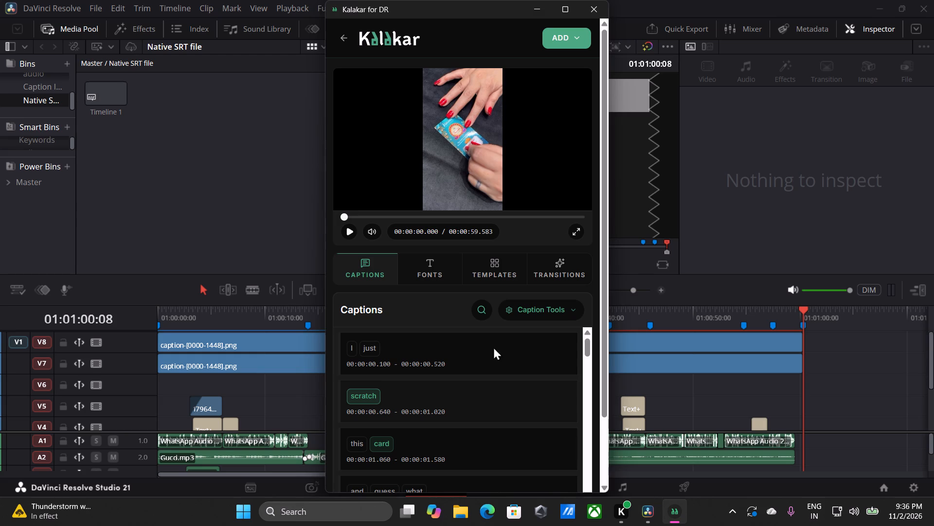
scroll(508, 358, up, 8)
scroll(431, 413, up, 4)
Proofread the captions from the start and correct "evam" to "even" in the caption "this place evam more".
scroll(441, 376, down, 3)
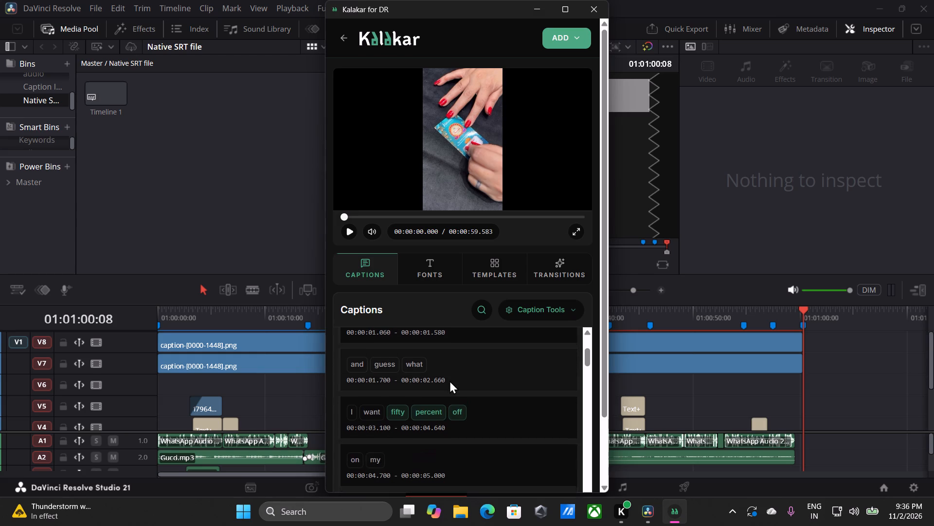
scroll(447, 383, down, 2)
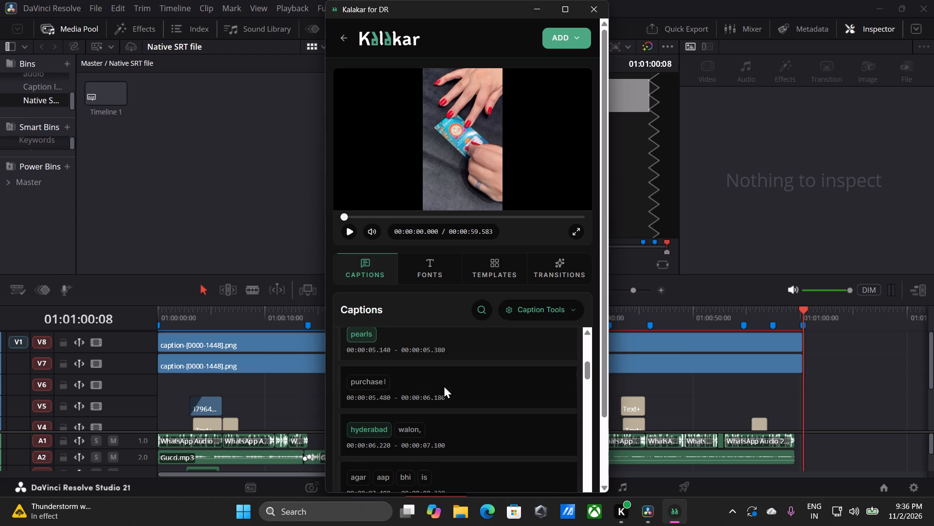
scroll(442, 390, down, 2)
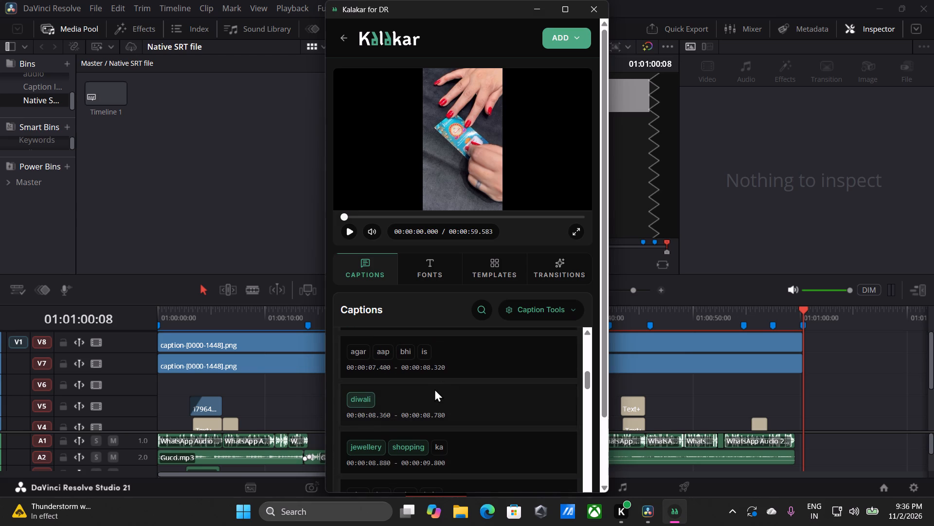
scroll(434, 389, down, 1)
scroll(478, 394, down, 1)
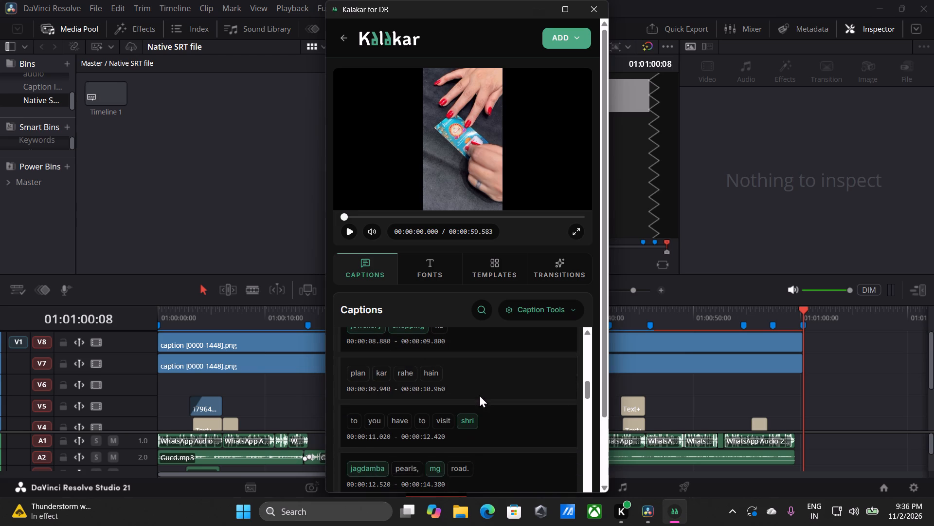
scroll(475, 391, down, 1)
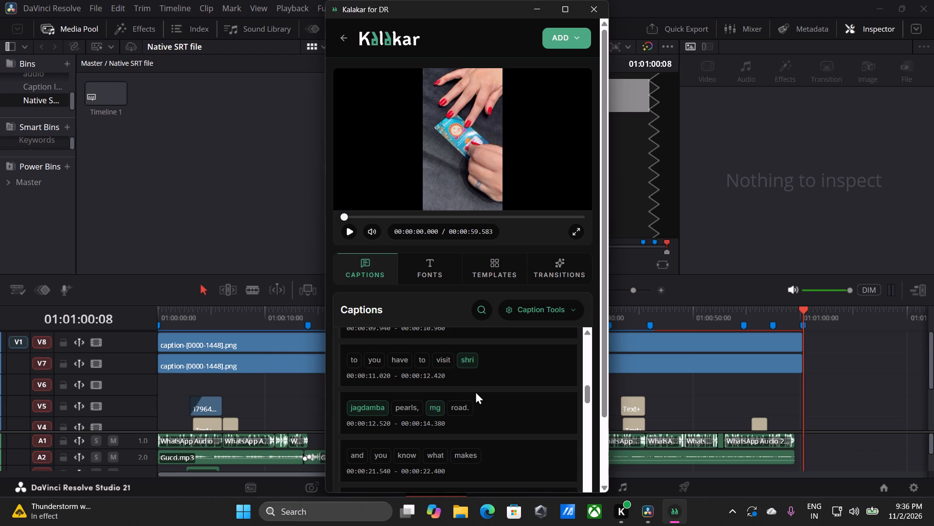
scroll(475, 391, down, 2)
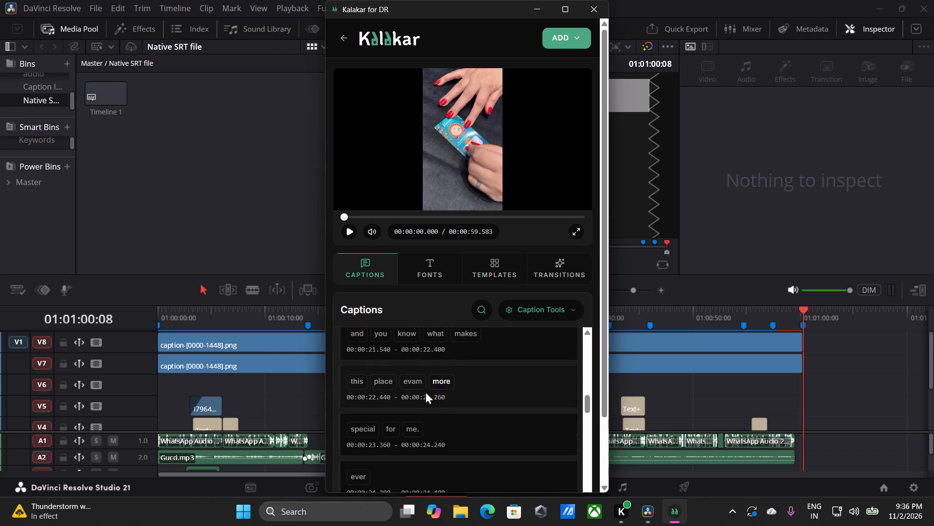
click(414, 376)
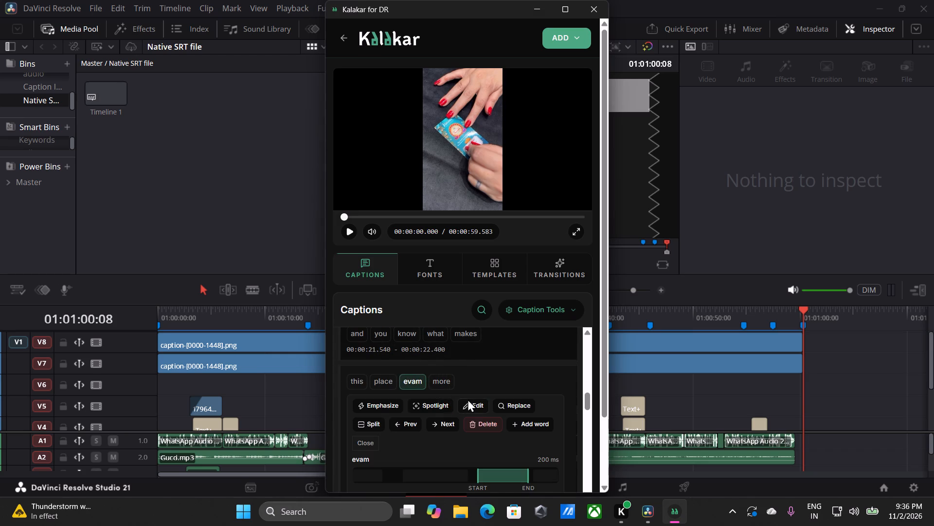
click(472, 400)
key(BackSpace)
key(BackSpace)
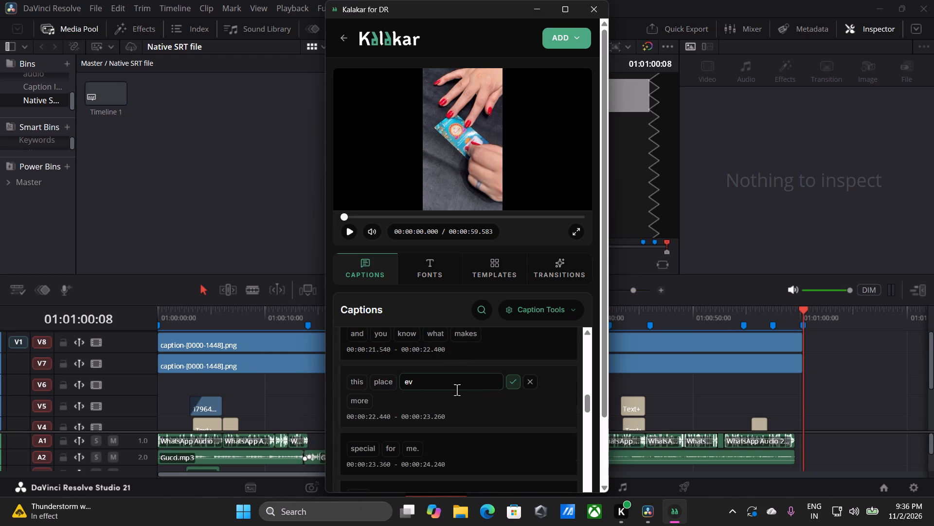
text(en)
click(510, 387)
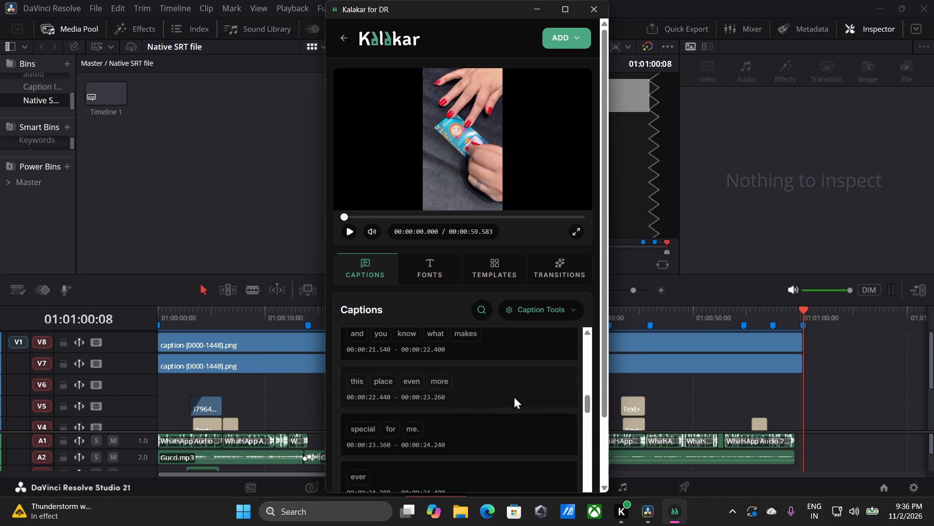
Continue proofreading and correct "evam" to "even" in the caption "evam more exciting".
scroll(512, 411, down, 1)
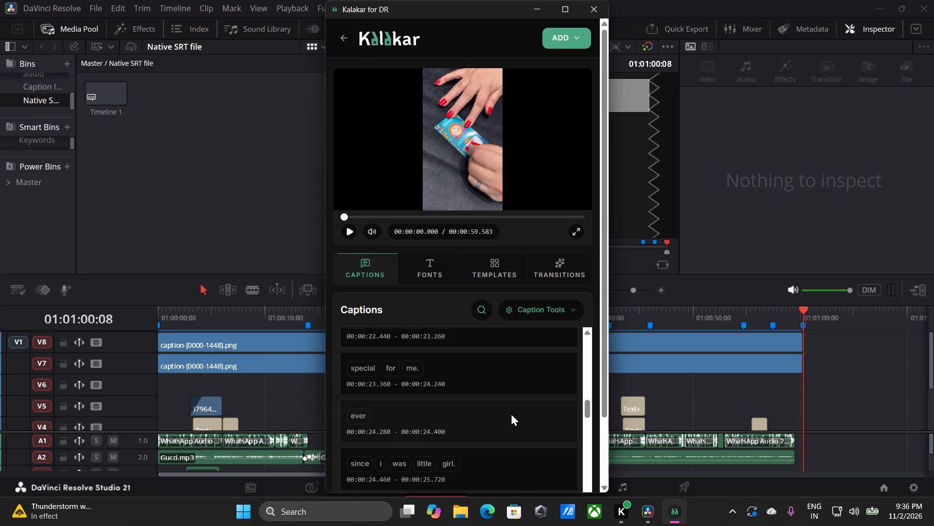
scroll(510, 414, down, 1)
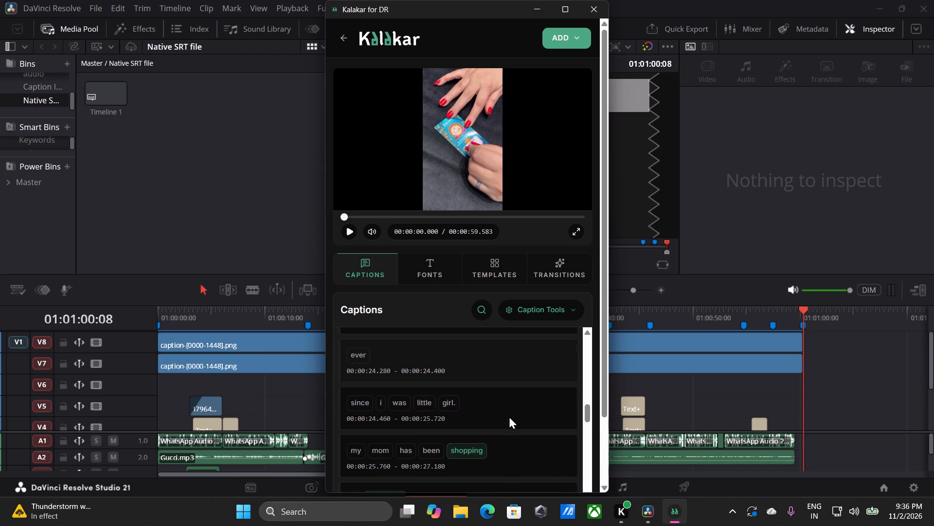
scroll(509, 416, down, 2)
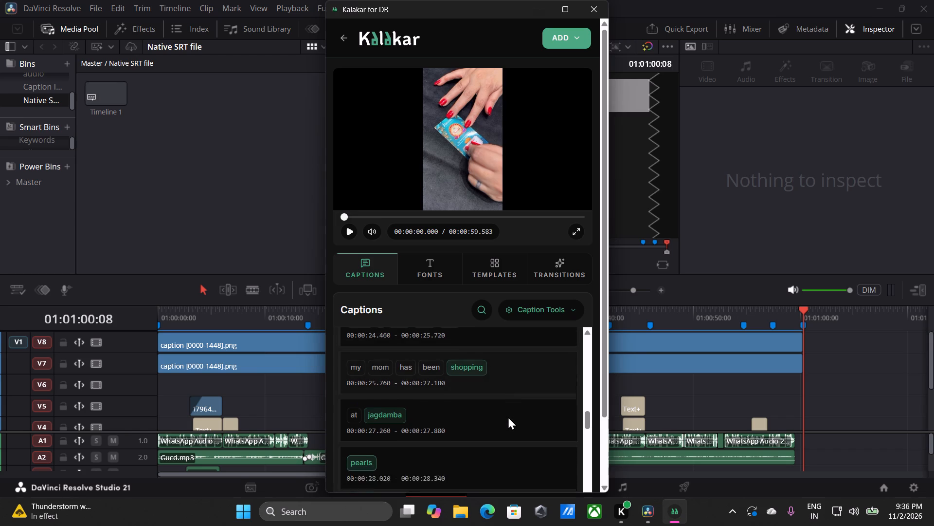
scroll(508, 416, down, 2)
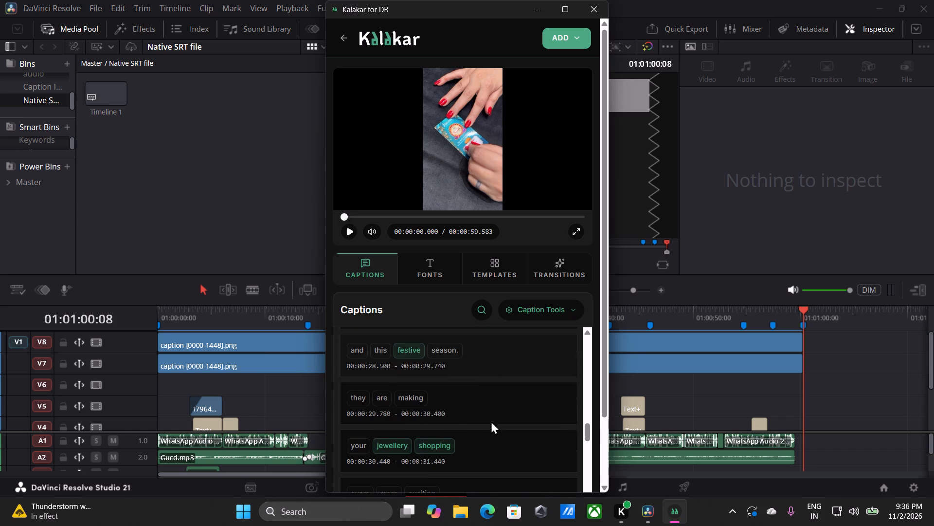
scroll(385, 413, down, 1)
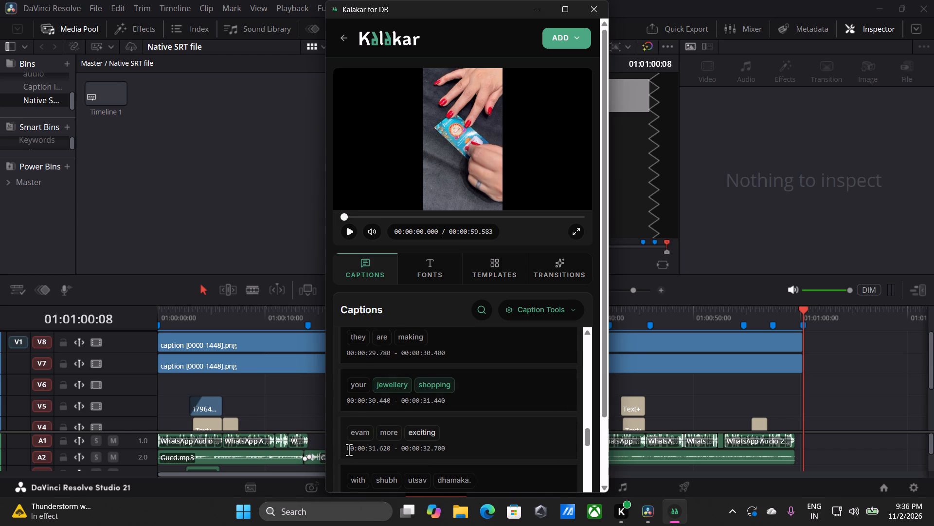
click(359, 428)
click(476, 451)
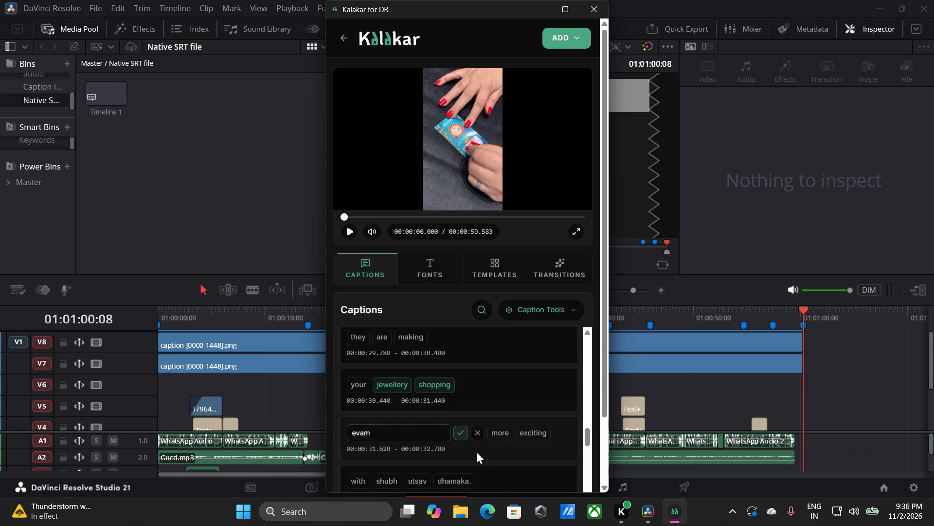
key(BackSpace)
key(BackSpace)
text(en)
click(459, 433)
Continue proofreading and correct "festival" to "festive" in the caption "festival gift".
scroll(460, 437, down, 1)
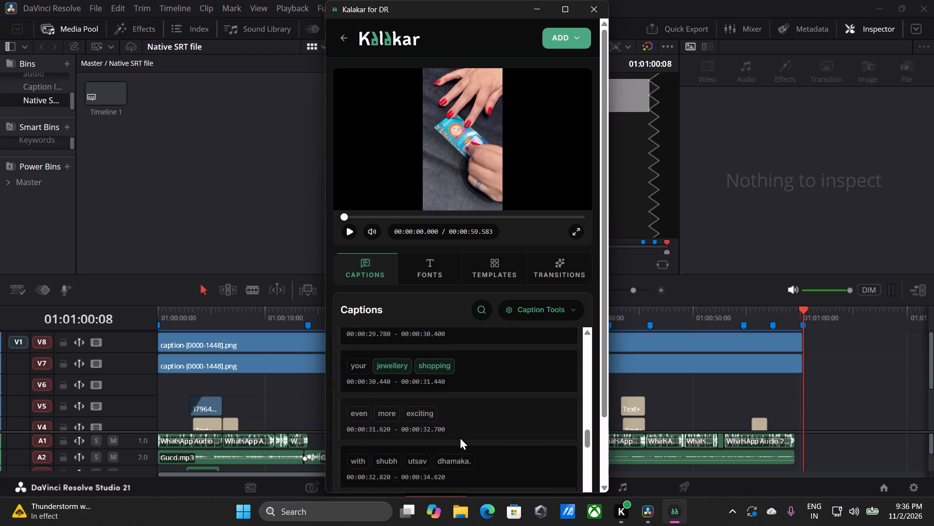
scroll(460, 431, down, 3)
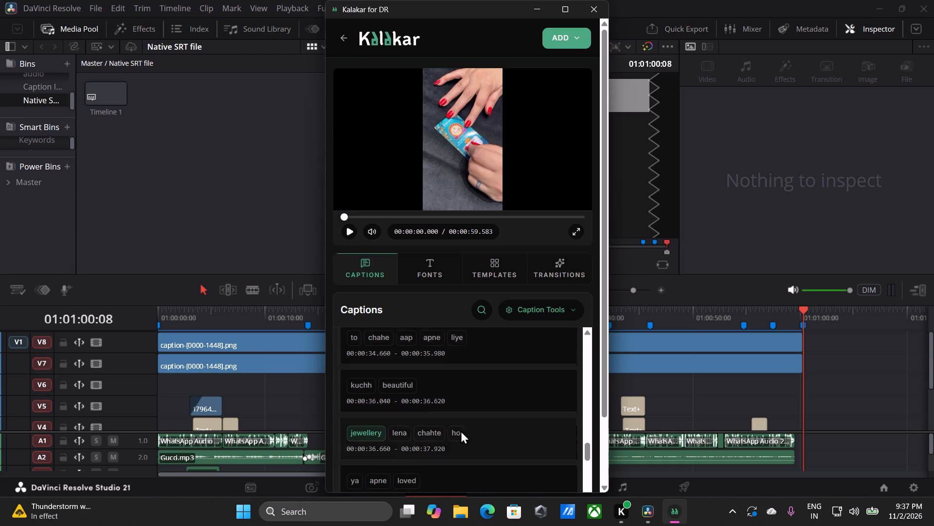
scroll(461, 431, down, 2)
click(357, 401)
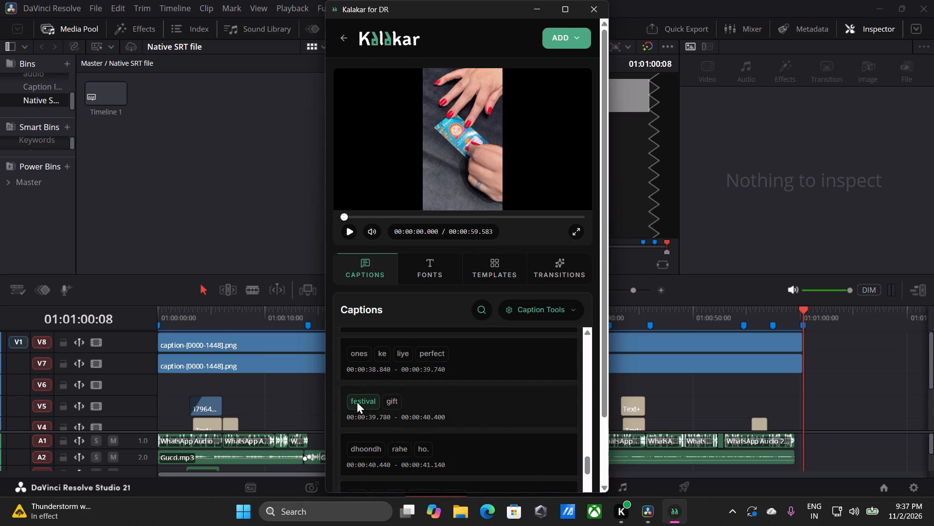
click(470, 424)
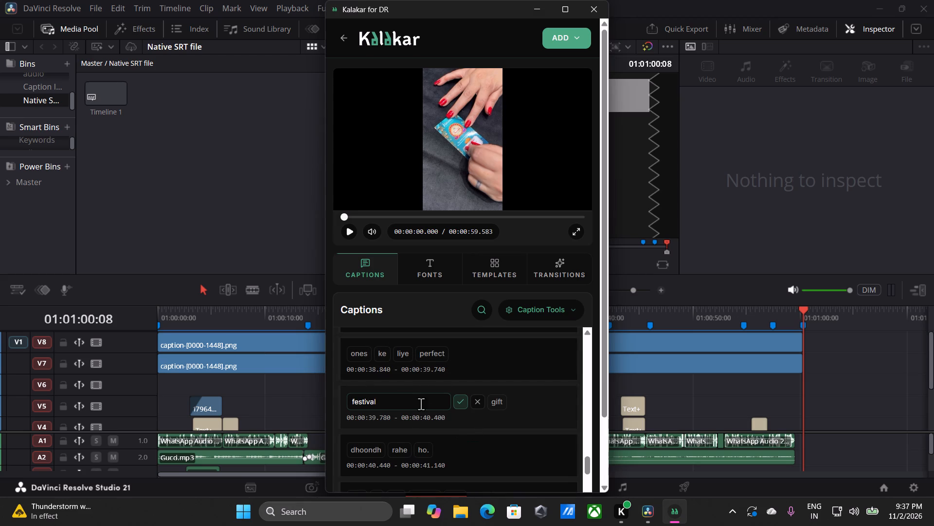
click(406, 402)
key(BackSpace)
key(BackSpace)
key(e)
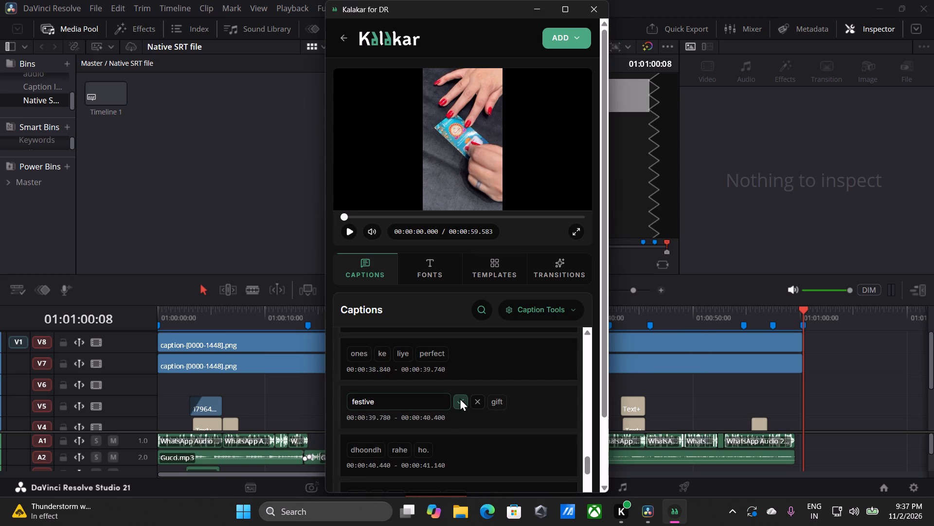
click(461, 398)
Proofread the remaining captions after "festive gift" through to the closing "happy diwali!" caption.
scroll(464, 417, down, 2)
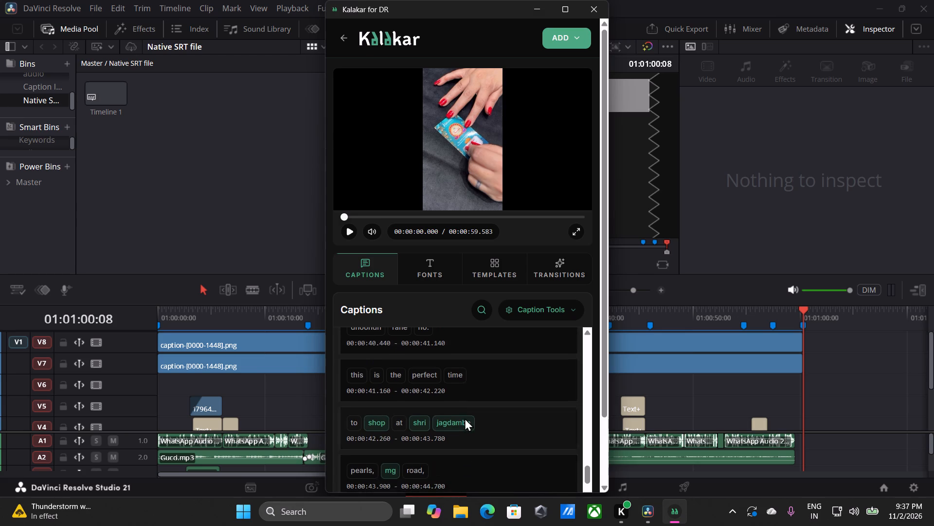
scroll(465, 418, up, 1)
scroll(493, 407, down, 4)
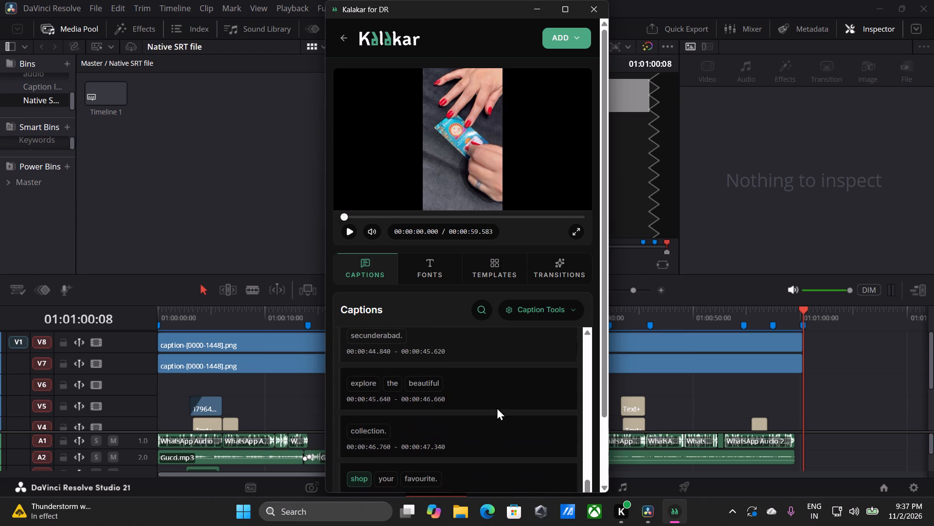
scroll(497, 407, down, 2)
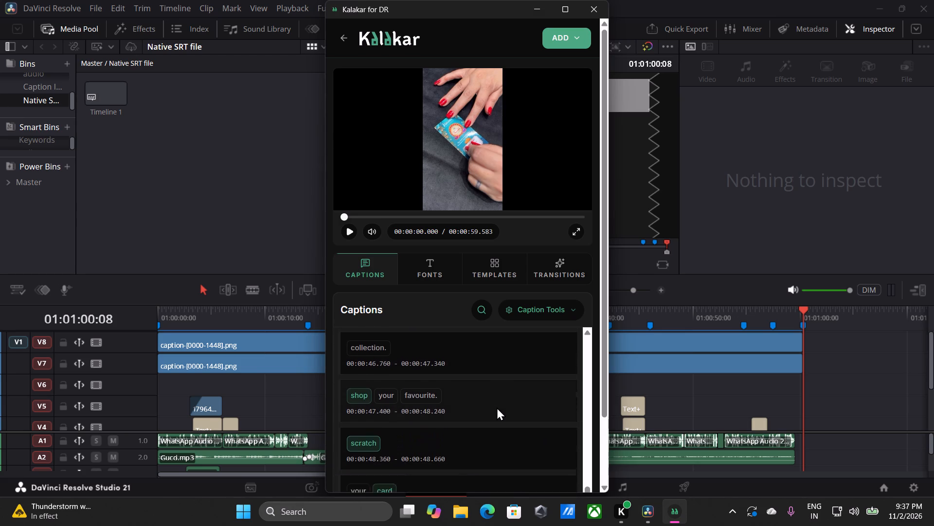
scroll(497, 407, down, 2)
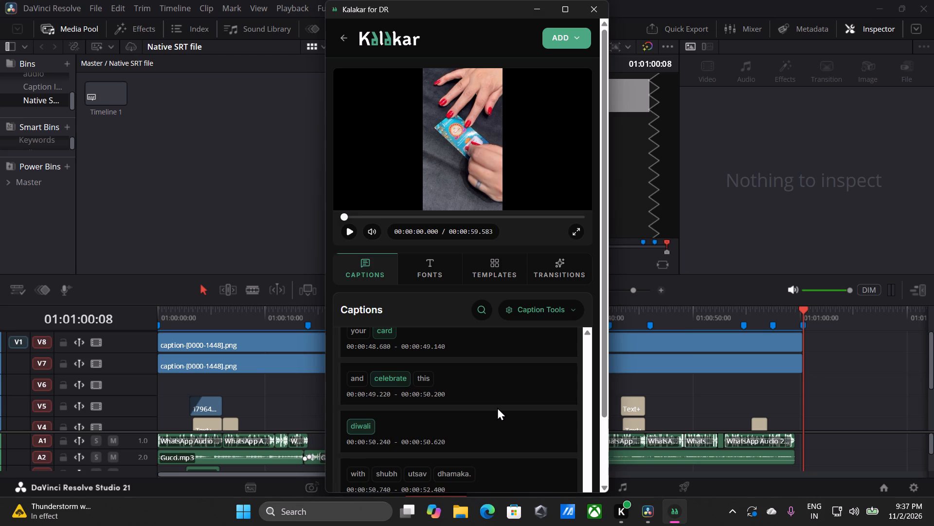
scroll(497, 407, down, 9)
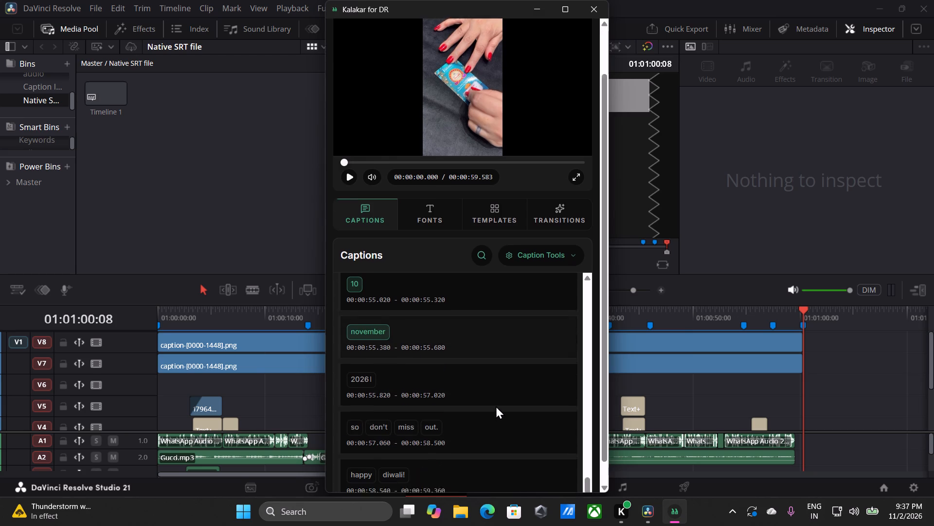
scroll(496, 406, down, 7)
scroll(519, 412, up, 5)
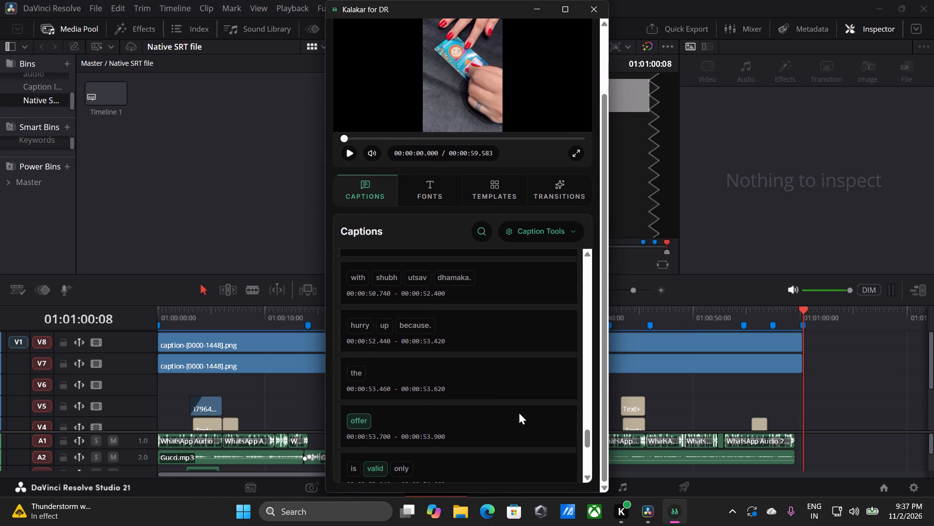
scroll(496, 224, up, 3)
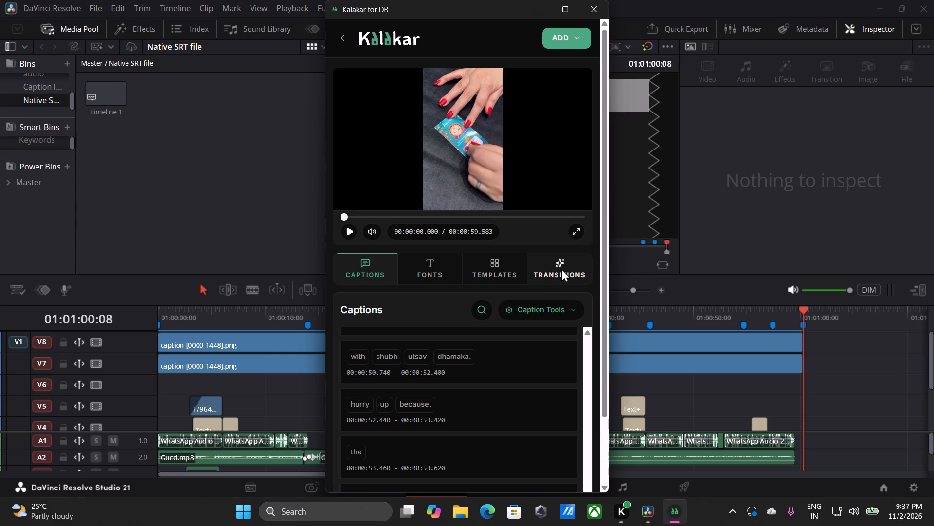
Add the newly corrected captions to the timeline as a template caption layer.
click(571, 37)
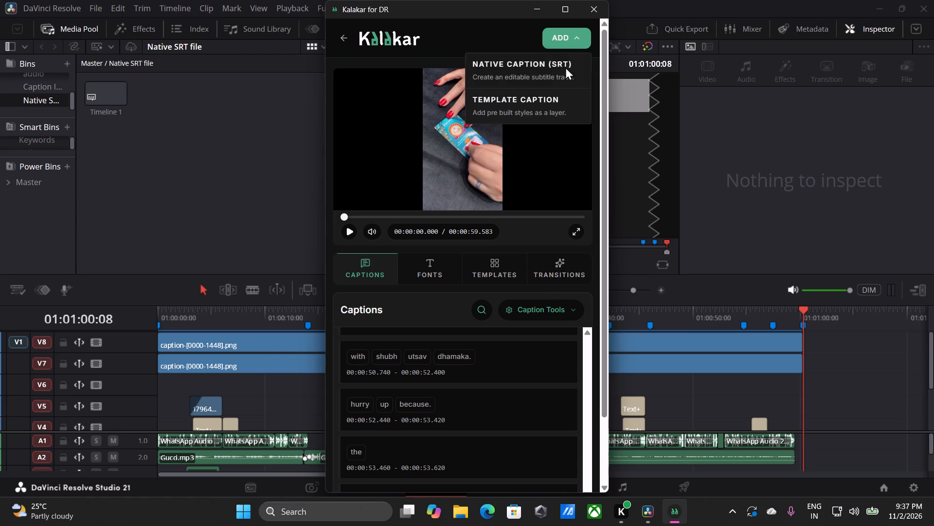
click(544, 100)
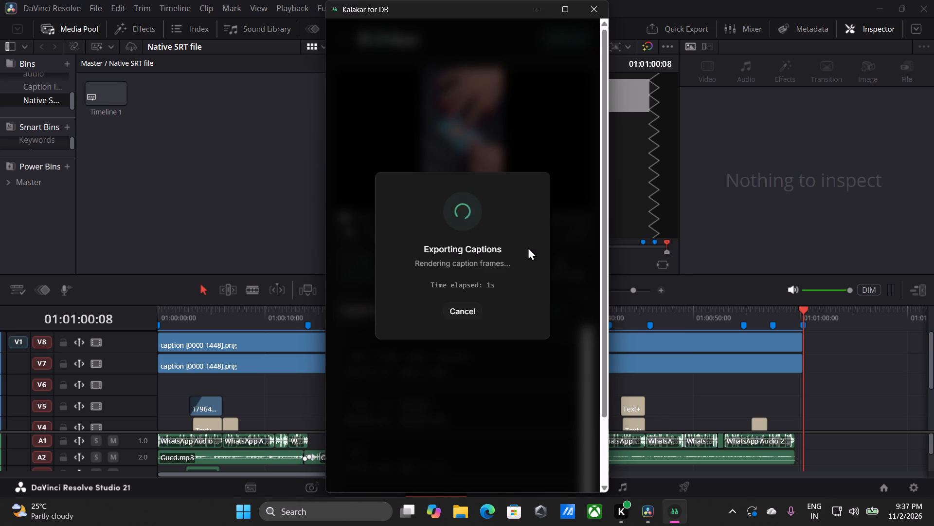
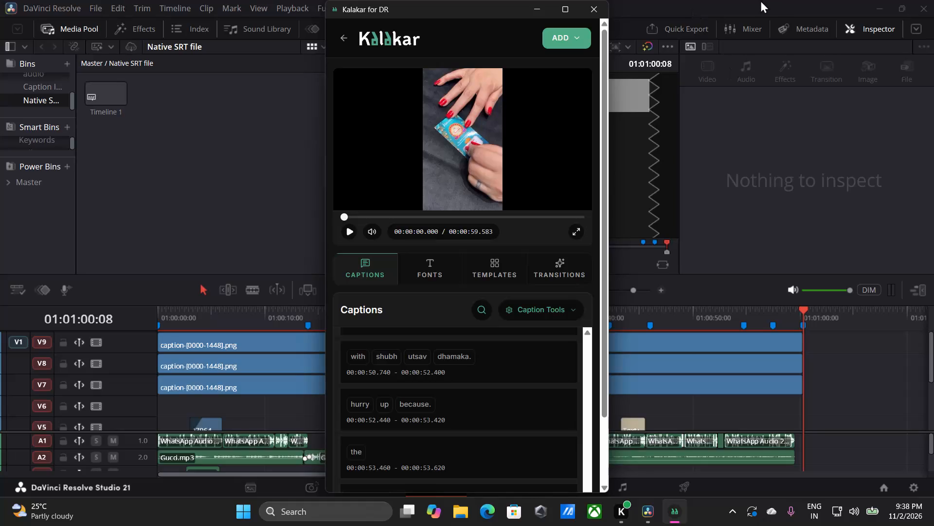
Close the Kalakar window and delete the old caption clips on tracks V7 and V8 of the DaVinci Resolve timeline.
click(592, 7)
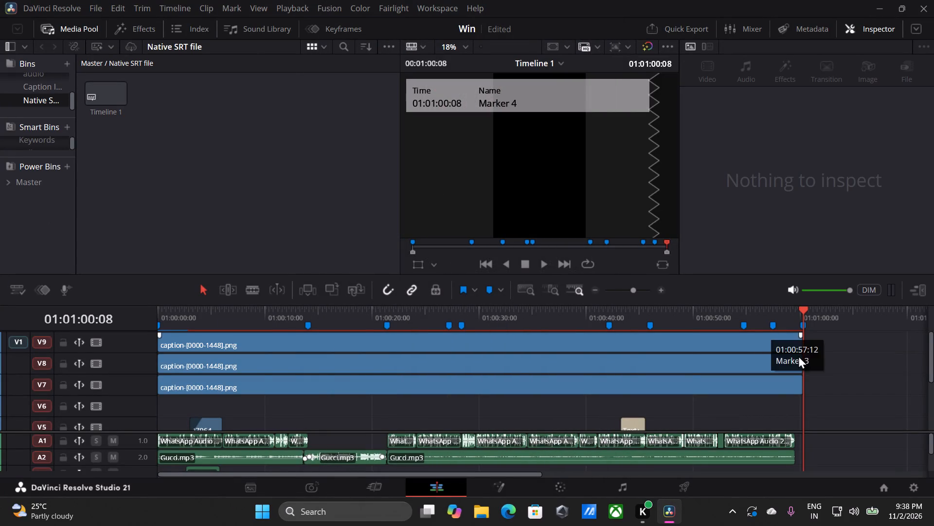
drag(811, 362, 782, 386)
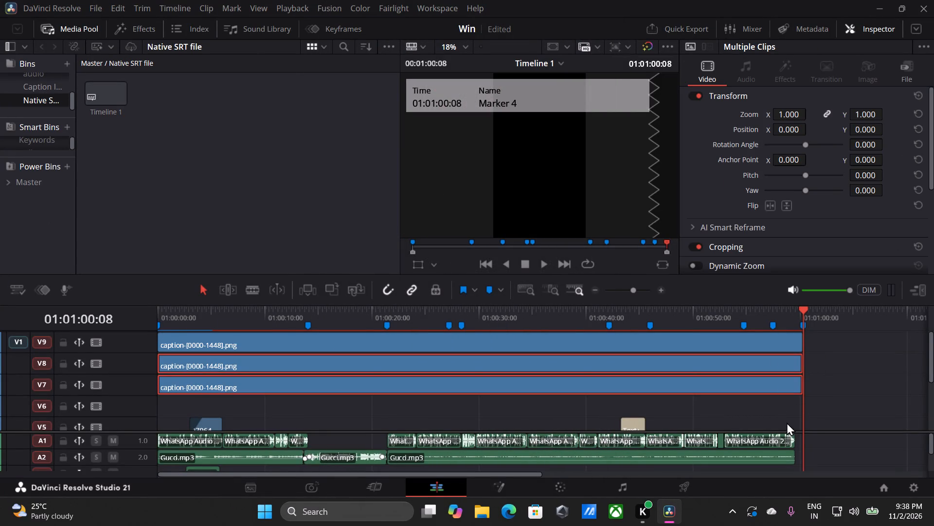
key(BackSpace)
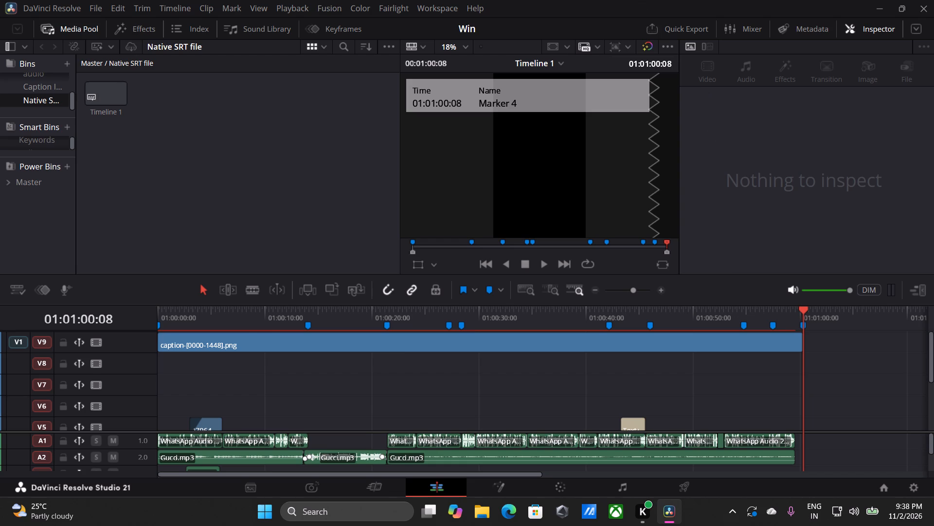
Split the caption clip on track V9 at each of the eight timeline markers between its start and its end.
drag(241, 312, 196, 308)
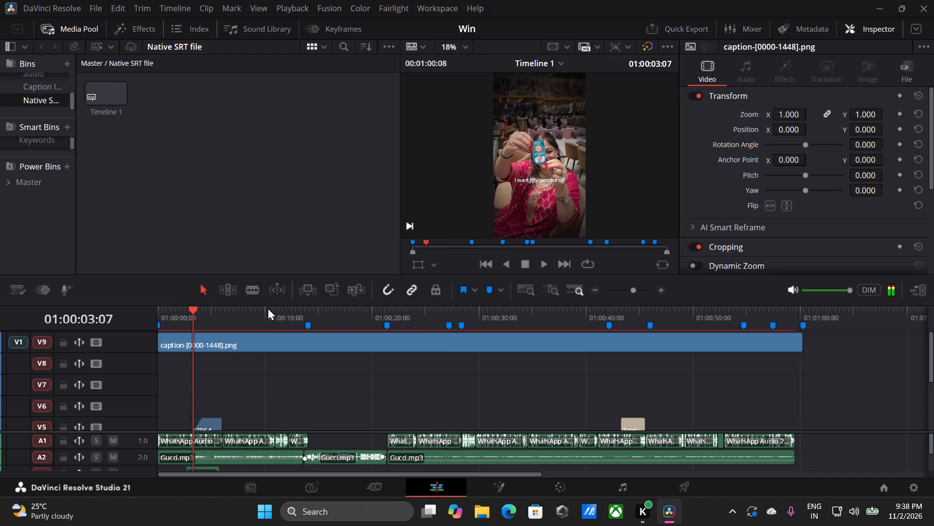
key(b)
click(310, 348)
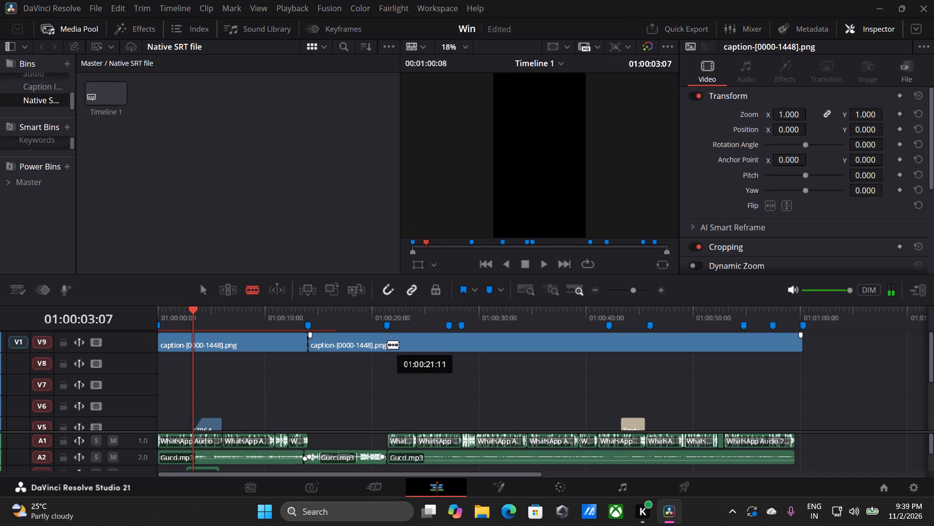
click(387, 344)
click(451, 343)
click(466, 345)
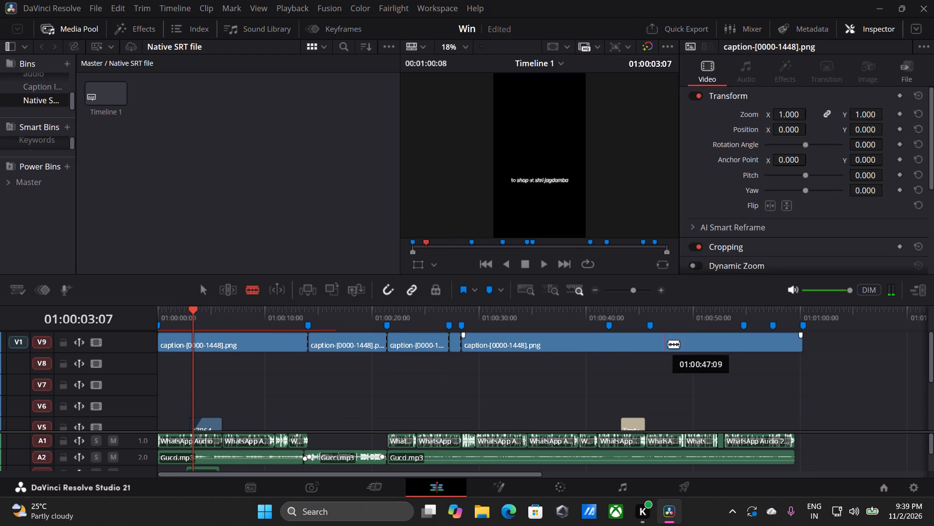
click(606, 348)
click(651, 346)
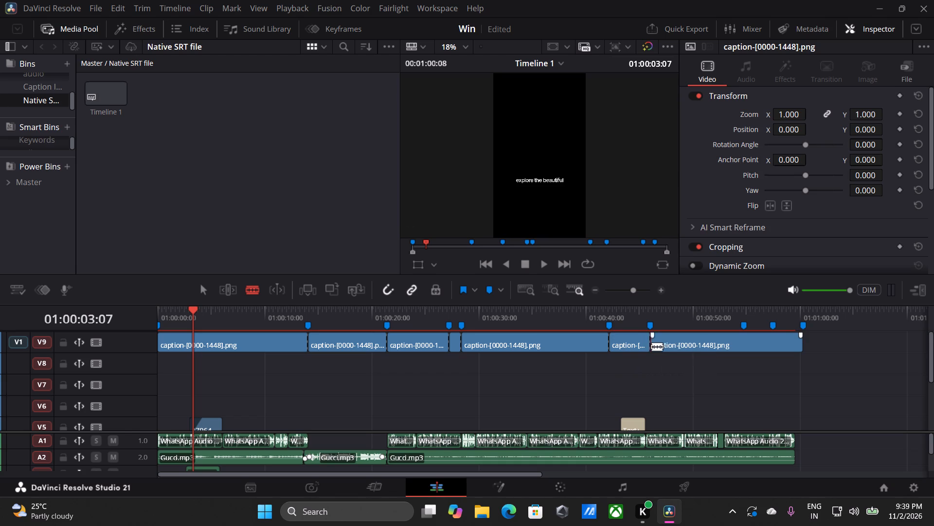
click(747, 341)
click(774, 345)
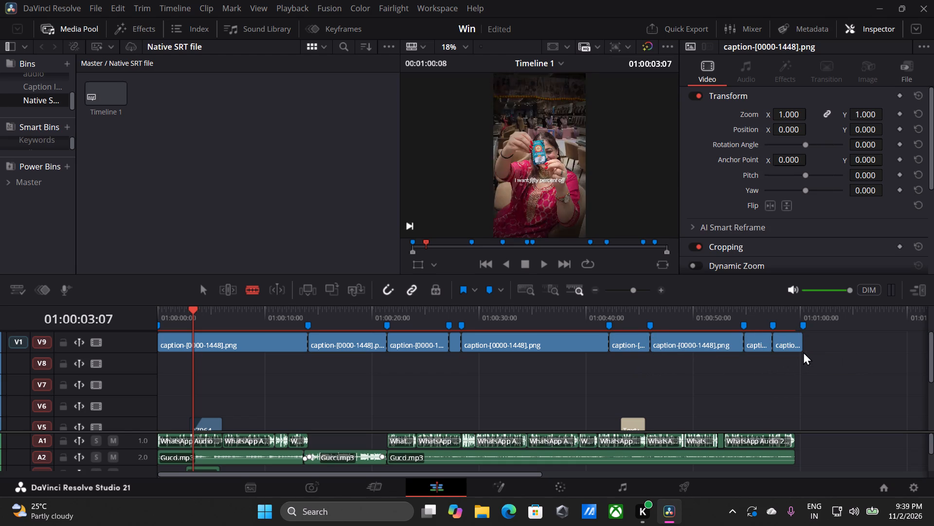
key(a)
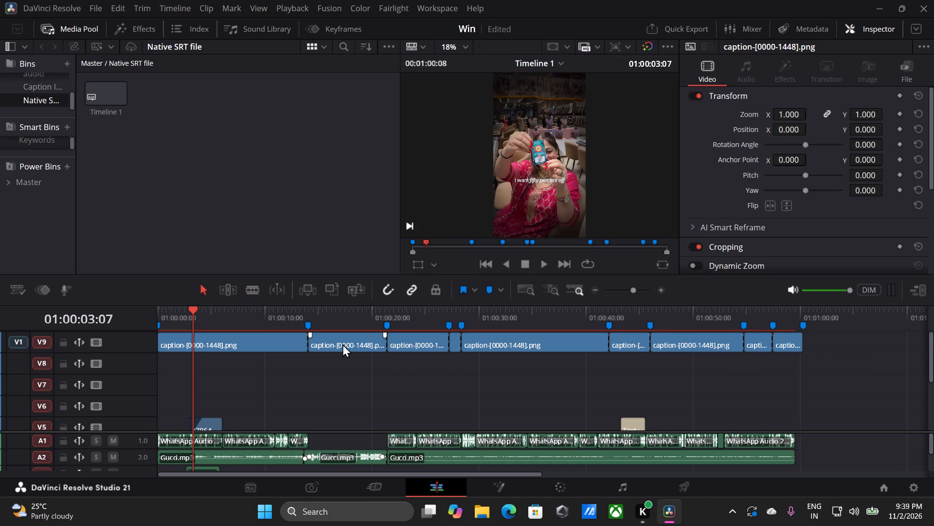
Delete the four V9 caption pieces between the markers at about 14–21 s, 27–28 s, 42–46 s and 55–57 s.
click(342, 344)
key(q)
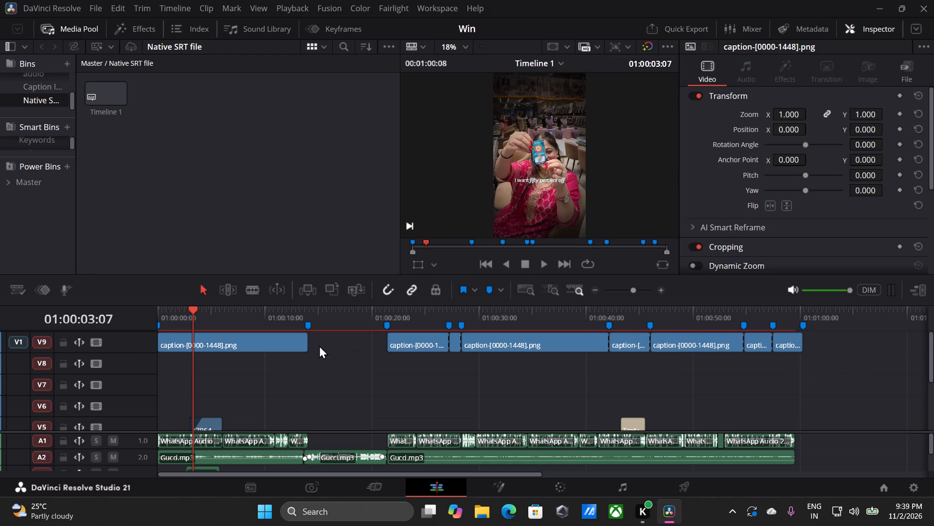
click(457, 340)
key(q)
click(626, 344)
key(q)
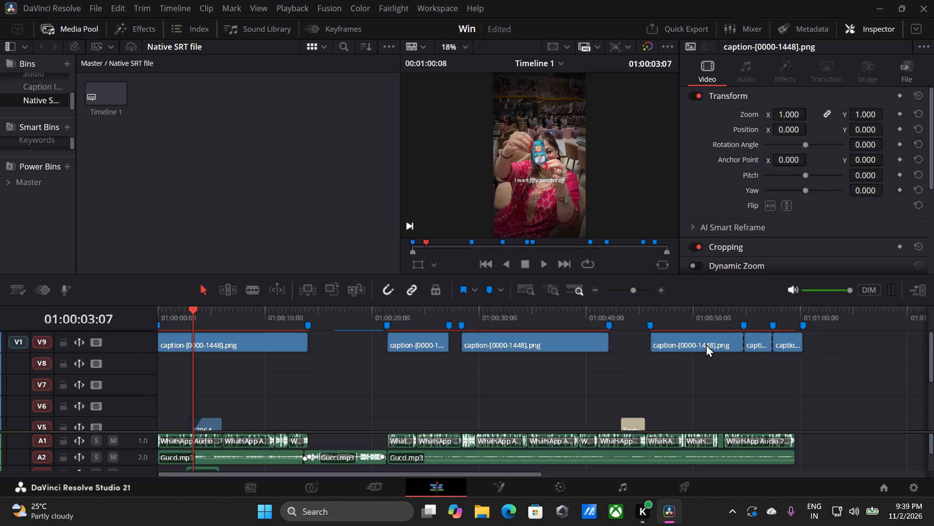
click(756, 346)
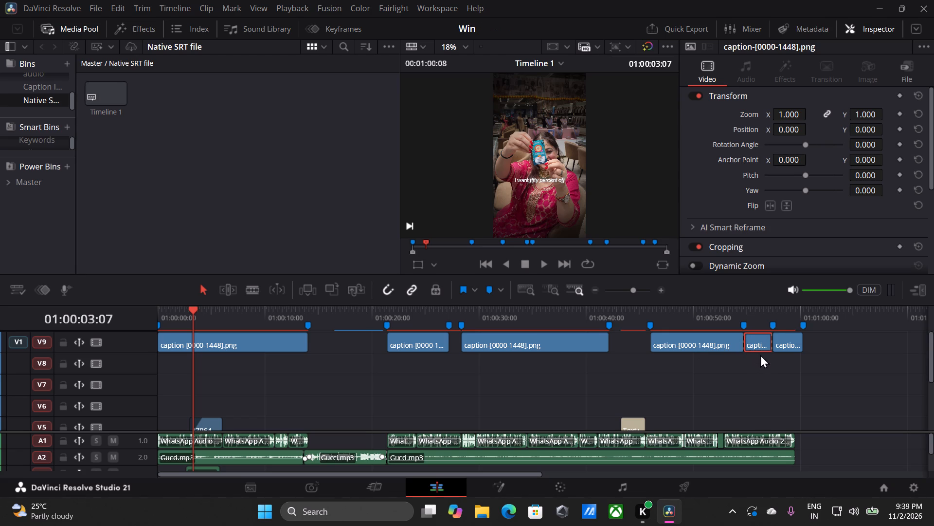
key(q)
Play the timeline from the deleted caption piece near 54:19 and again from around 32 s to check the captions.
drag(754, 313, 745, 313)
key(v)
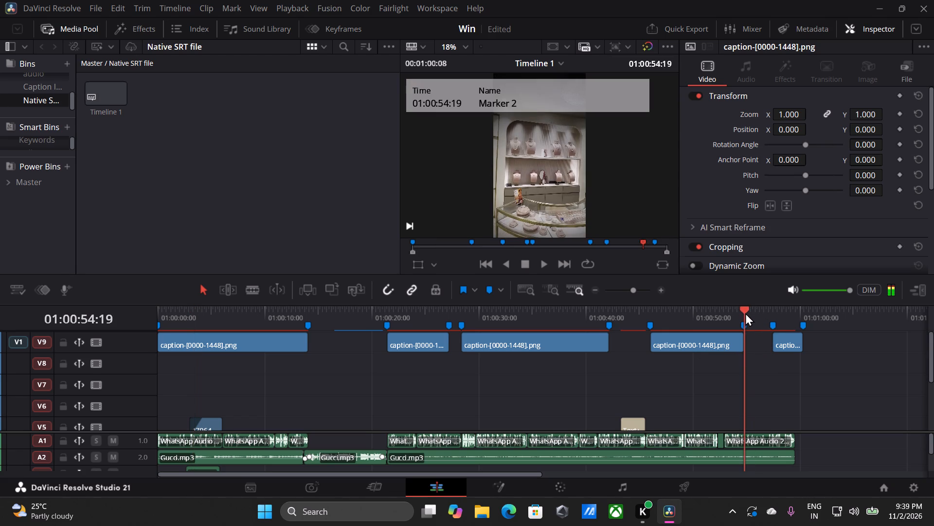
key(space)
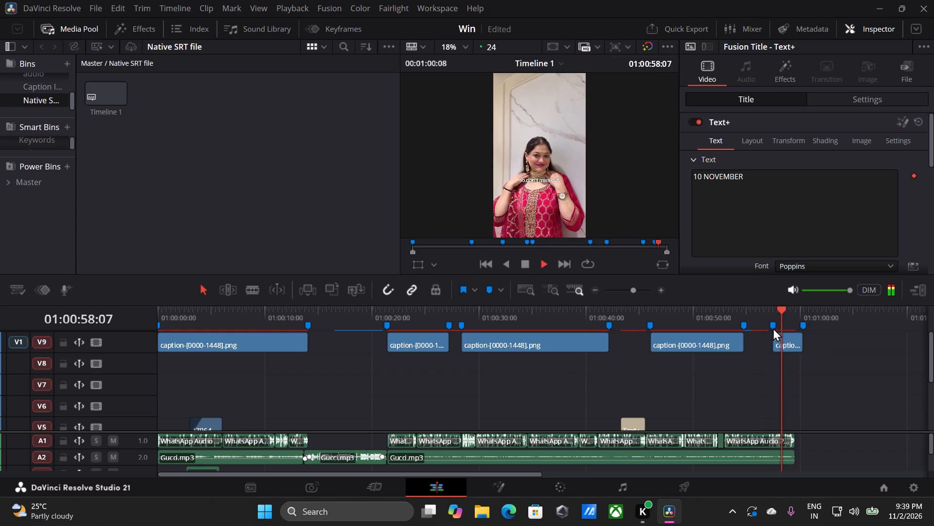
key(space)
drag(545, 306, 519, 311)
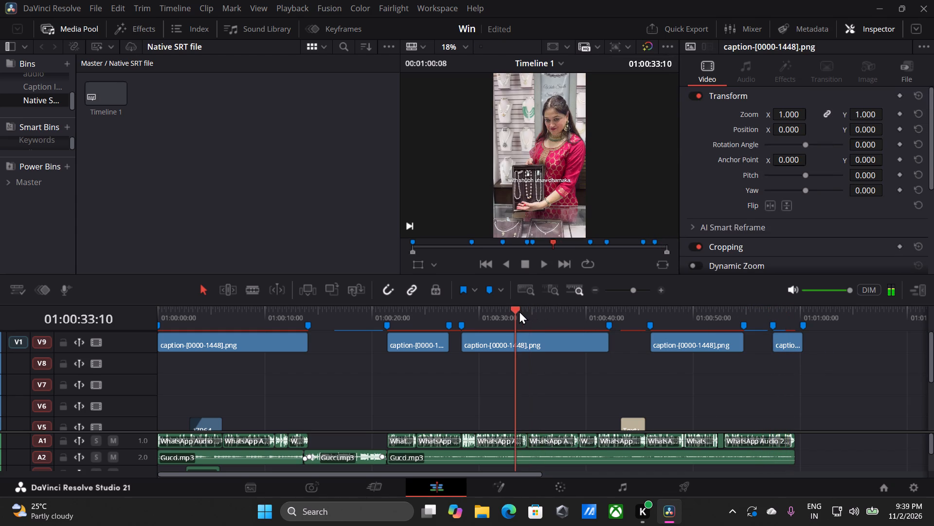
drag(519, 311, 501, 316)
key(space)
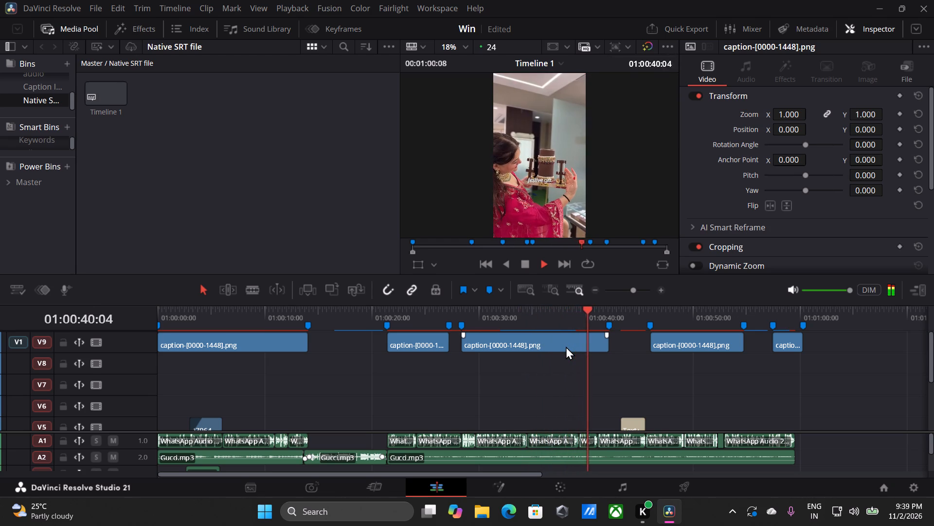
key(space)
key(space)
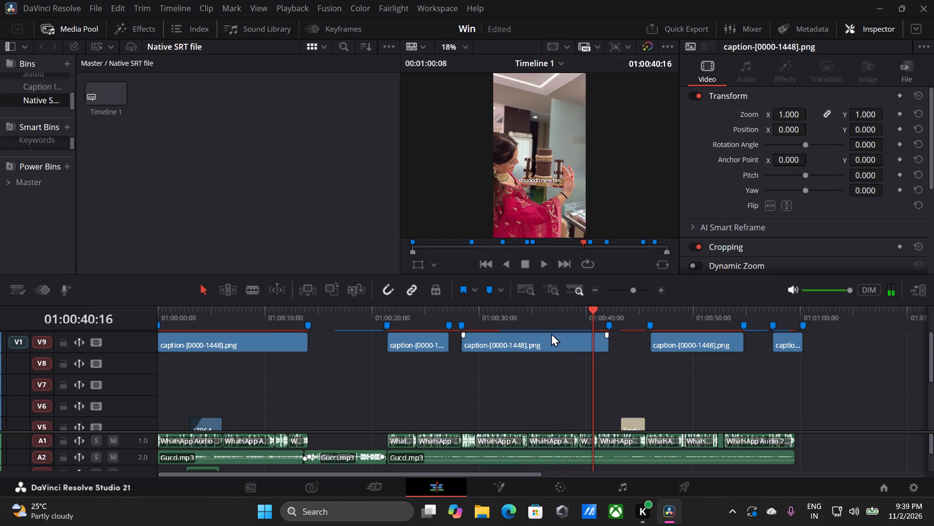
key(space)
drag(520, 319, 512, 319)
Go to the Deliver page and name the render file "with corr cap".
click(674, 486)
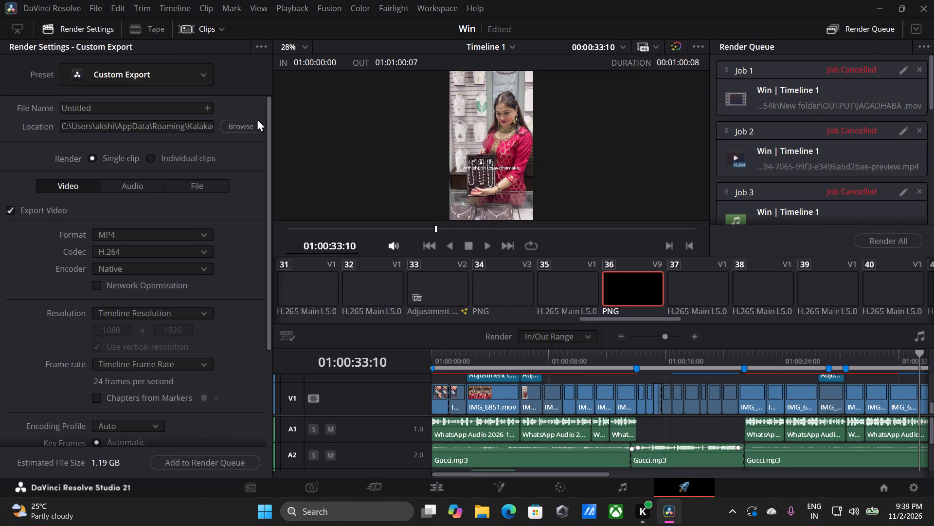
drag(165, 105, 0, 107)
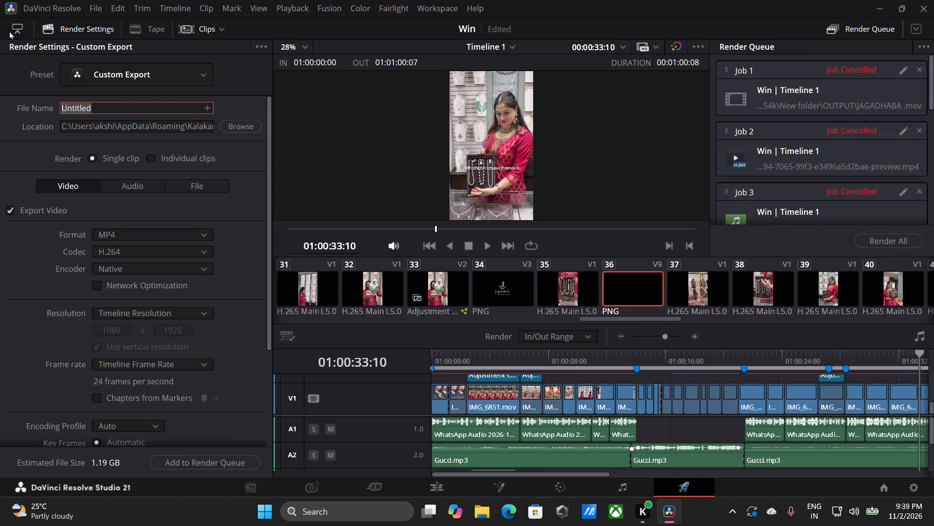
text(with corr cap)
key(space)
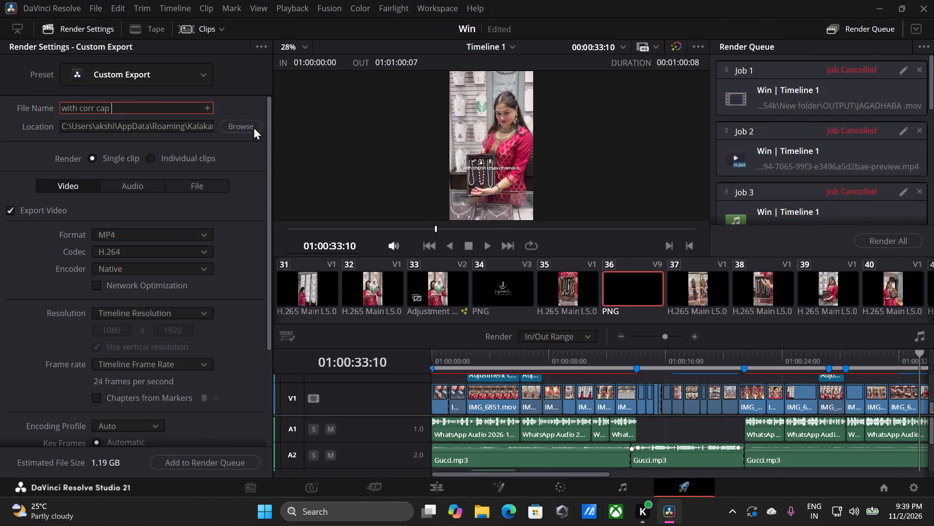
Set the render location to the OUTPUT folder at A:\Clients\54k\New folder.
click(253, 125)
click(60, 178)
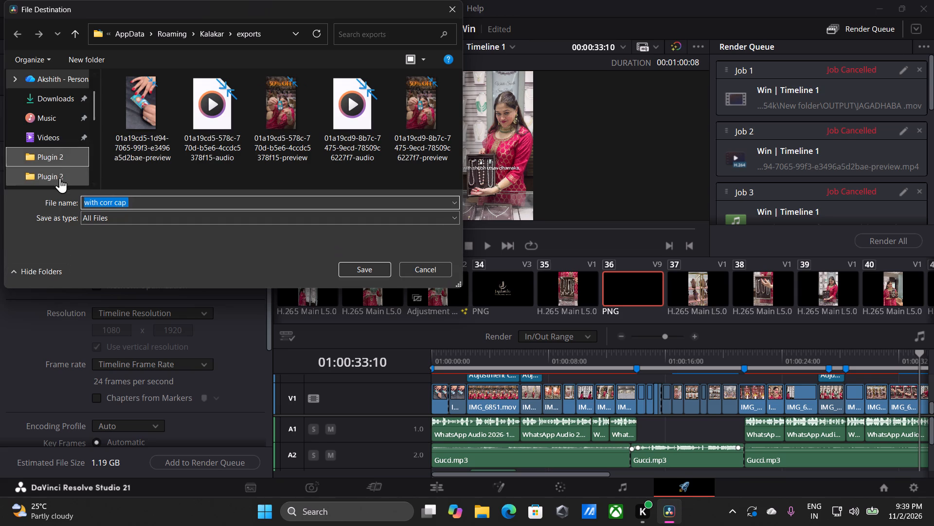
scroll(60, 167, down, 4)
click(64, 100)
click(64, 86)
click(71, 126)
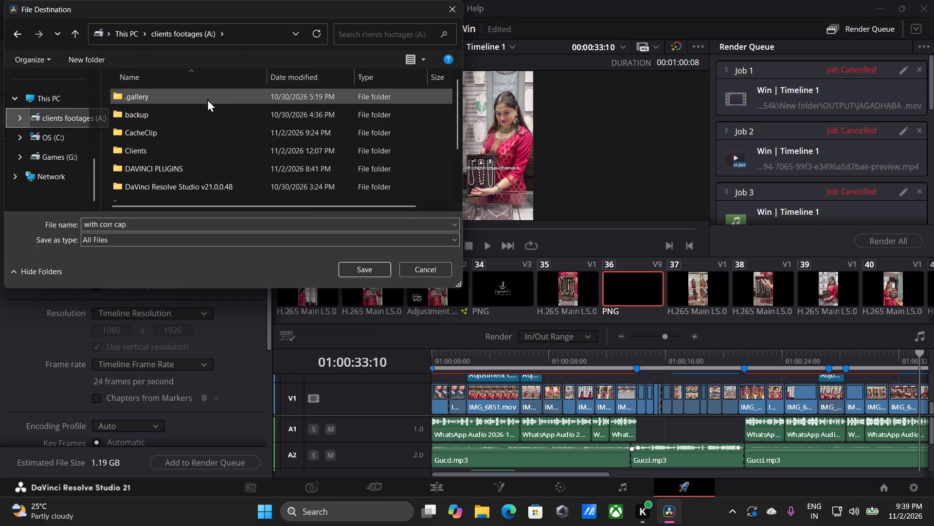
scroll(168, 171, down, 1)
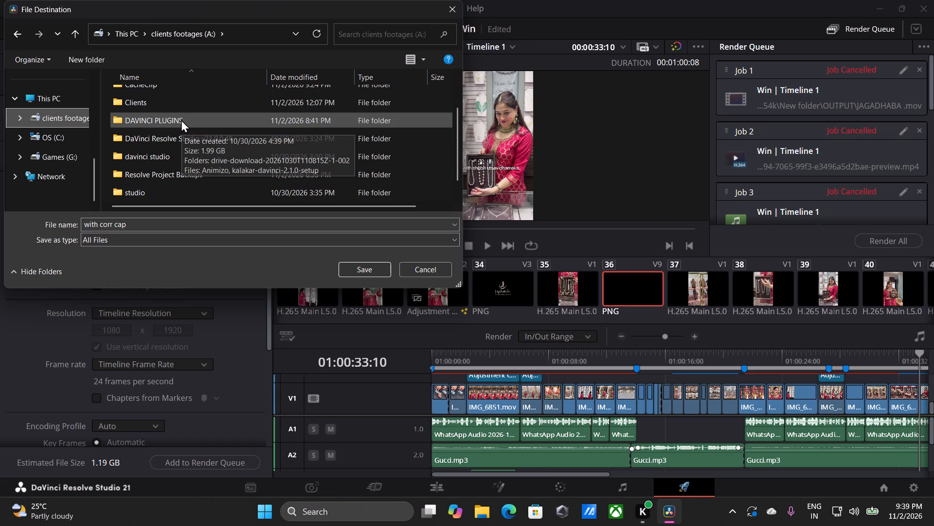
scroll(199, 131, up, 2)
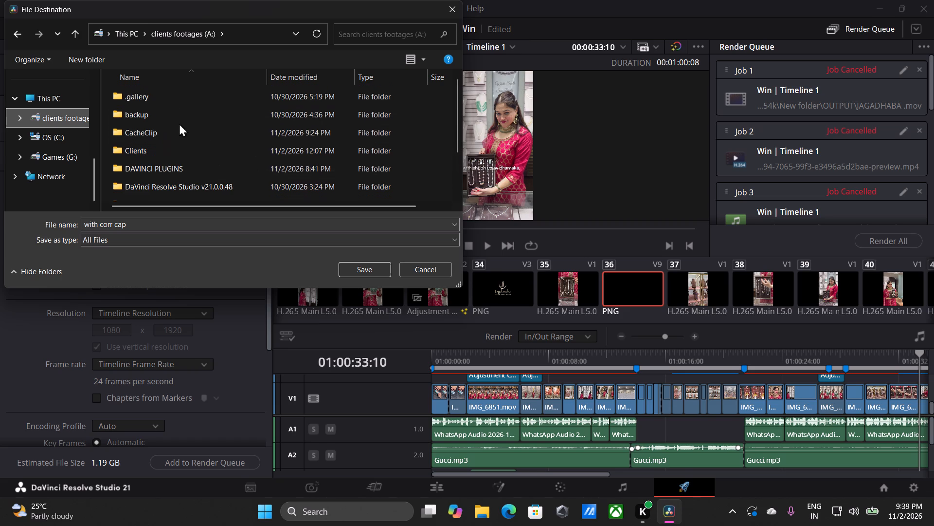
scroll(188, 179, down, 2)
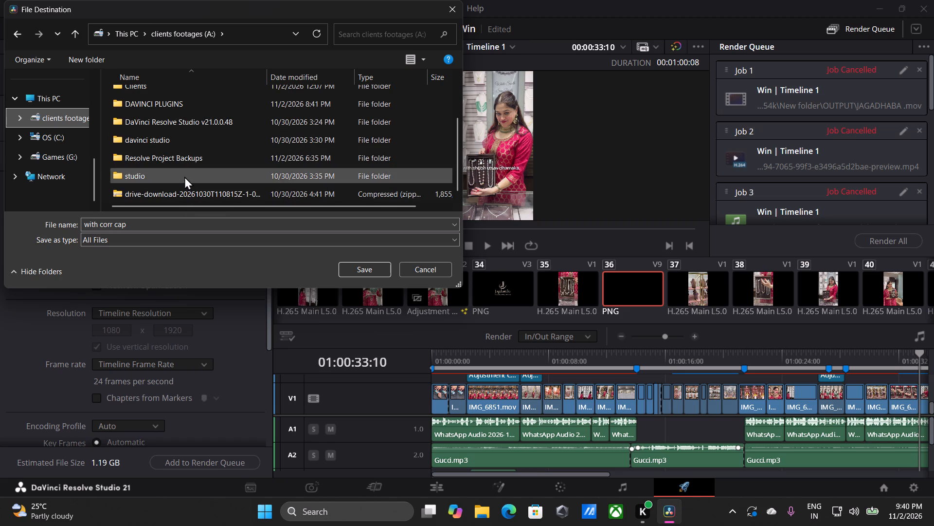
scroll(193, 164, up, 5)
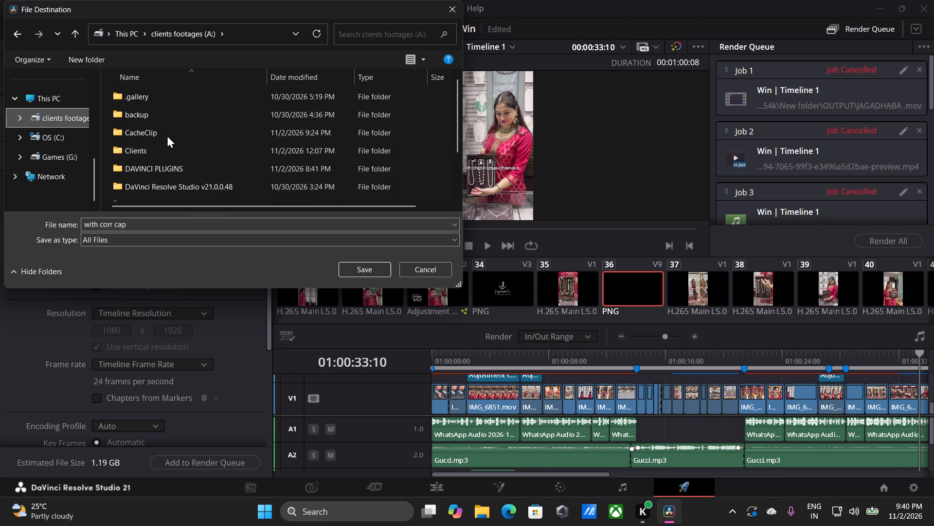
scroll(164, 135, down, 3)
scroll(164, 113, up, 1)
double_click(162, 135)
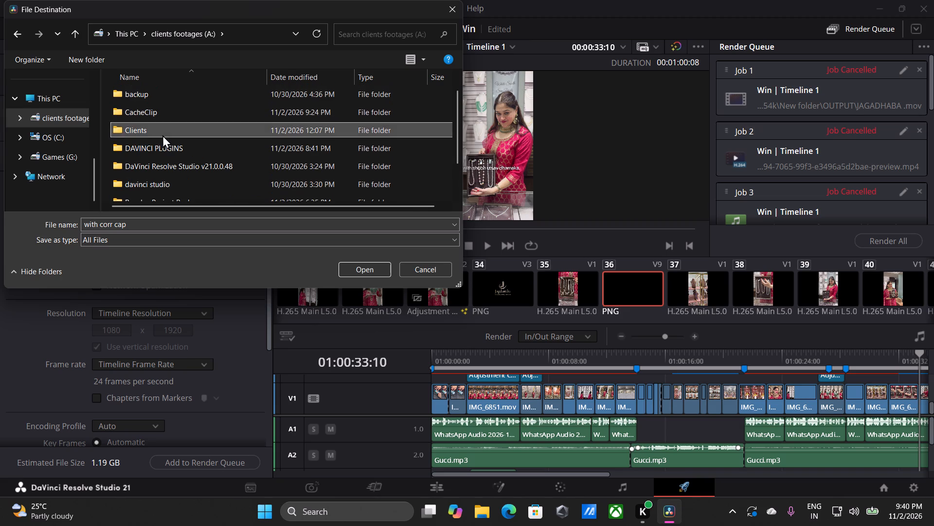
triple_click(148, 103)
click(149, 103)
click(156, 113)
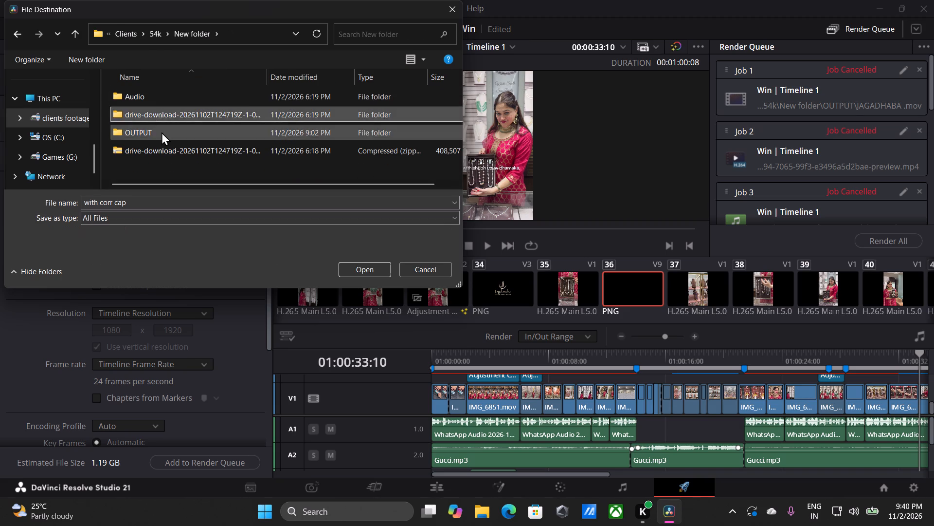
double_click(162, 132)
click(373, 271)
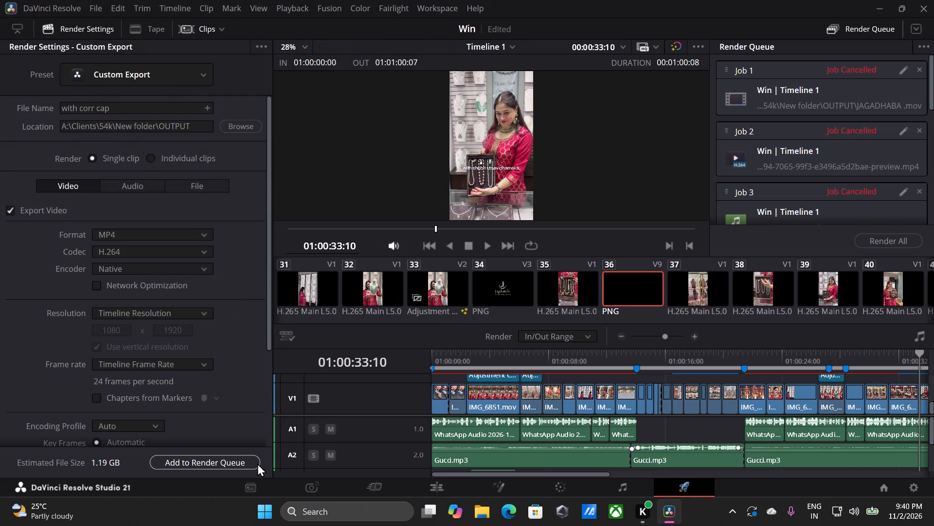
Add the Timeline 1 export to the render queue and start rendering.
click(251, 461)
click(880, 238)
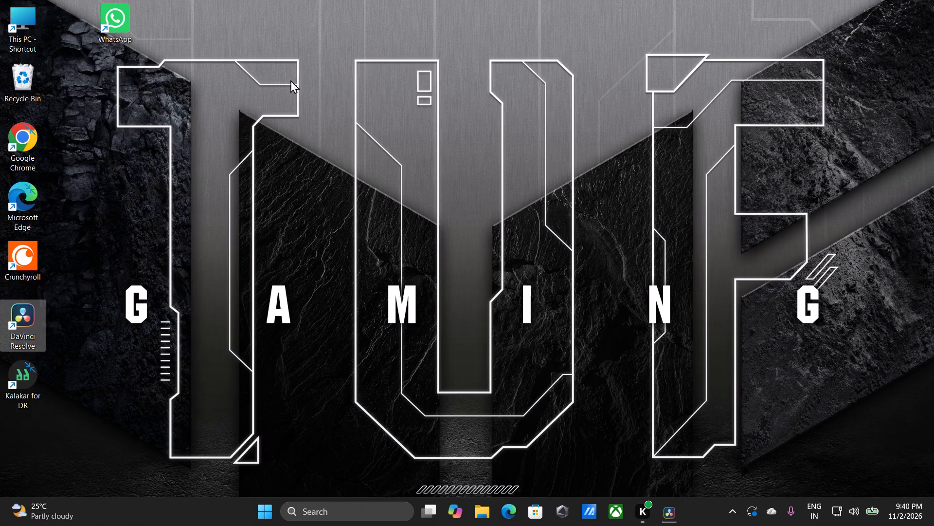
Switch to WhatsApp by opening it from the desktop.
double_click(119, 22)
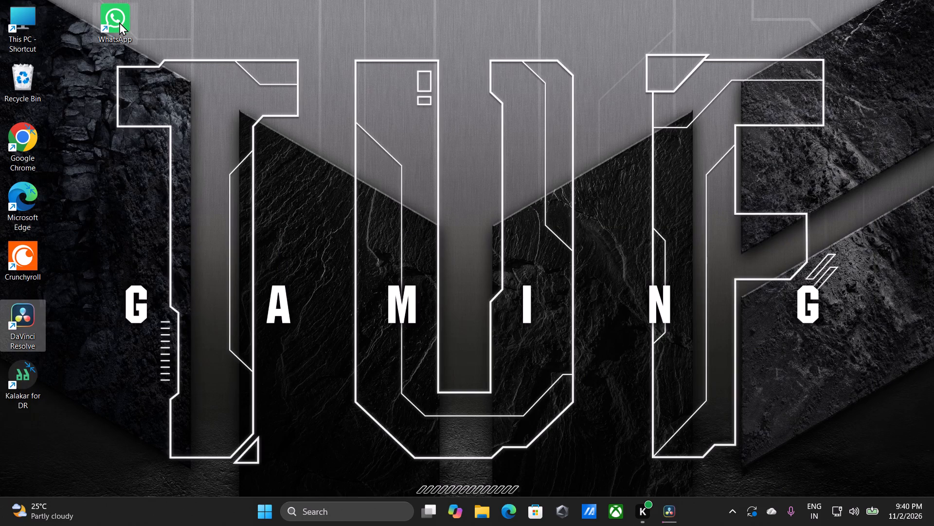
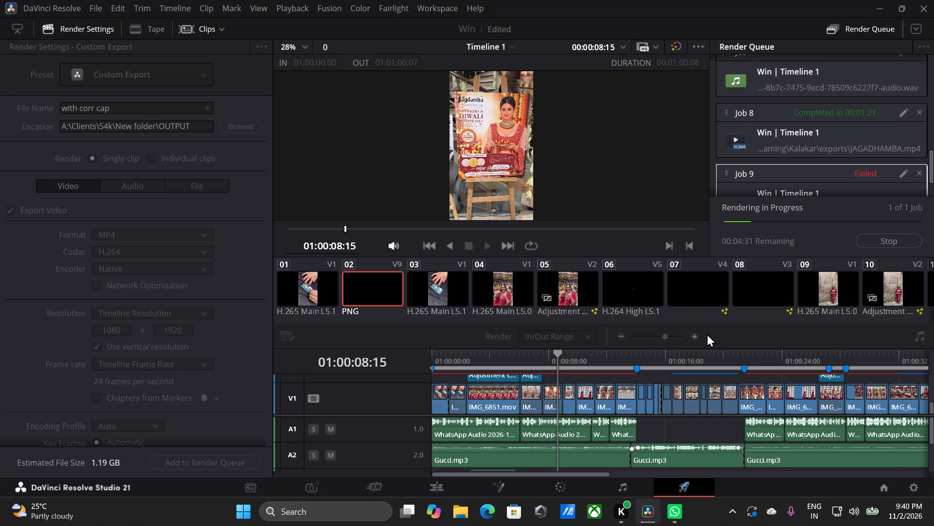
Dismiss the Job 9 render error and return to the Edit page.
scroll(823, 104, down, 2)
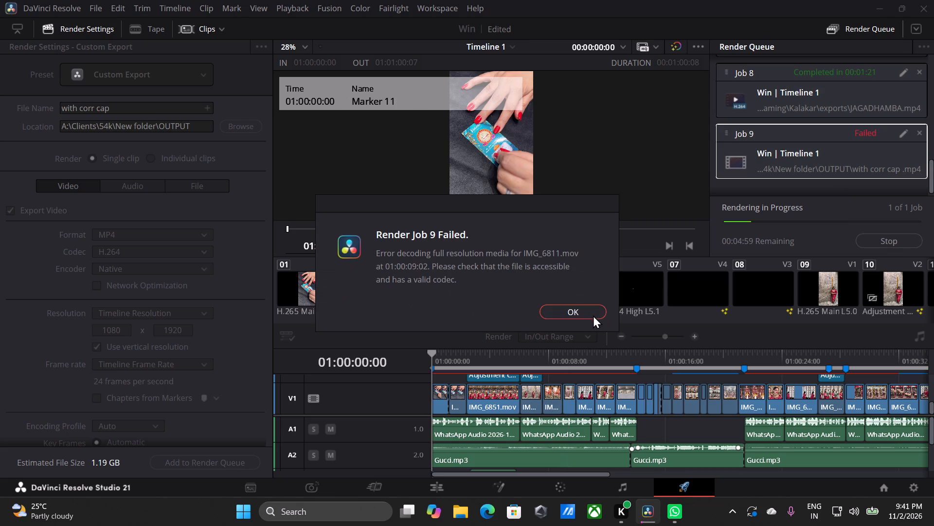
click(552, 314)
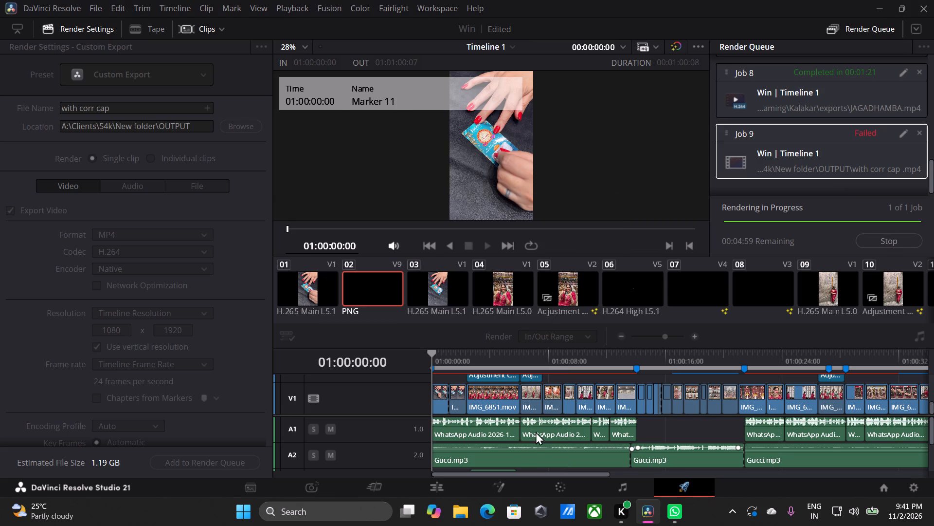
click(446, 485)
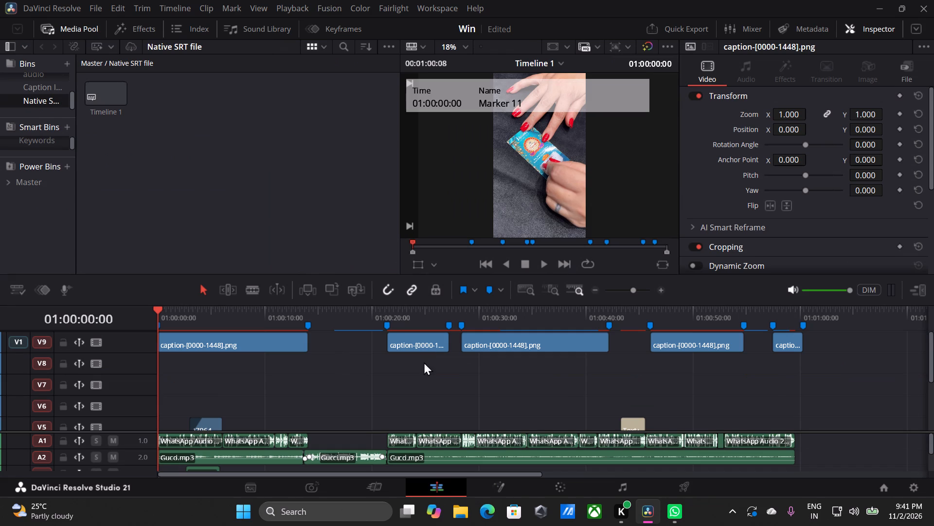
Look through the Master, Caption Imports and raw bins in the media pool for the timeline's source clips.
drag(811, 361, 179, 338)
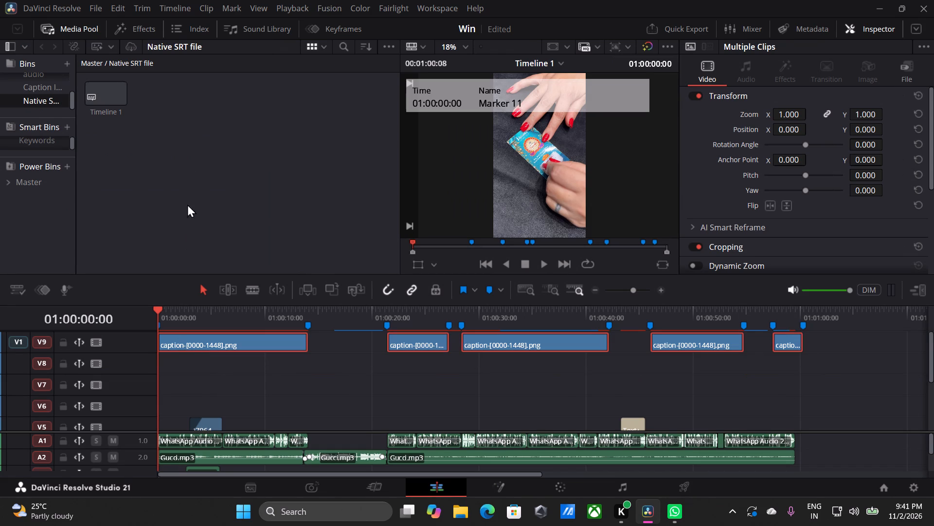
scroll(53, 109, up, 7)
click(41, 75)
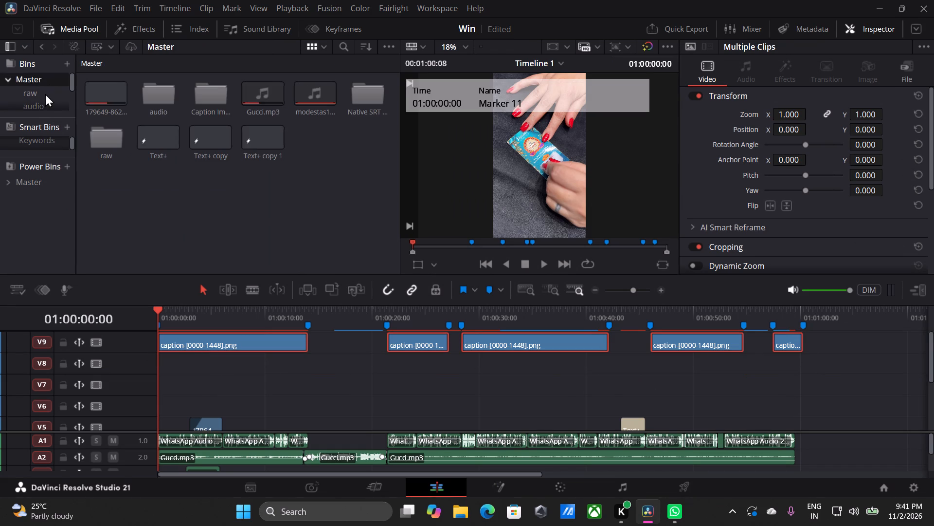
scroll(45, 94, up, 2)
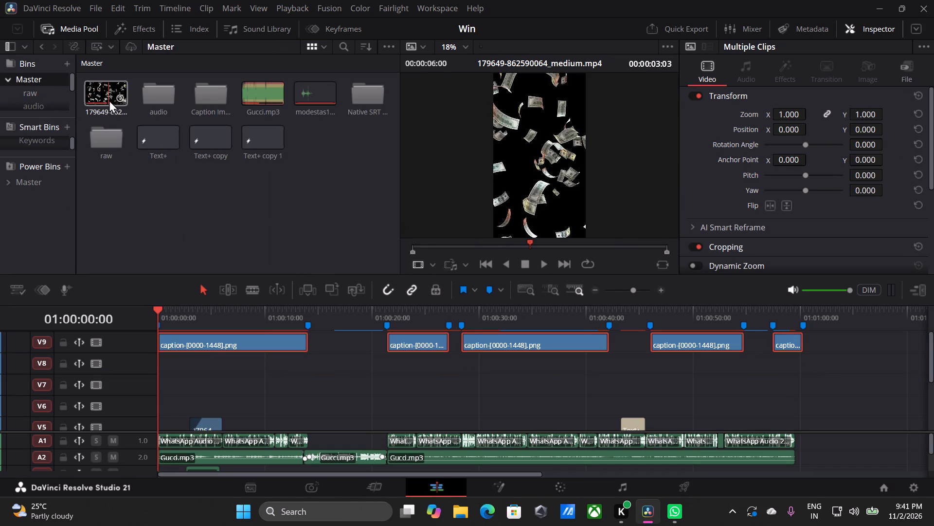
click(32, 86)
scroll(32, 86, up, 1)
click(42, 105)
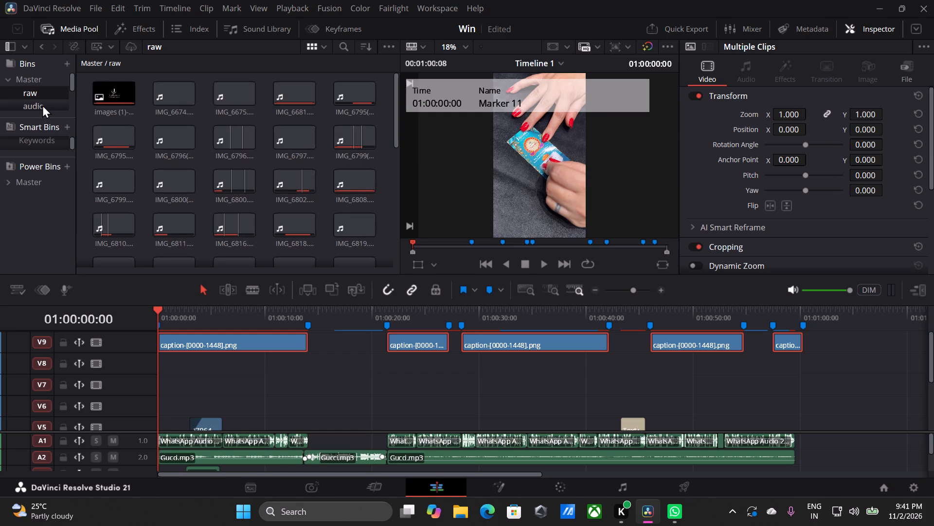
scroll(281, 167, down, 3)
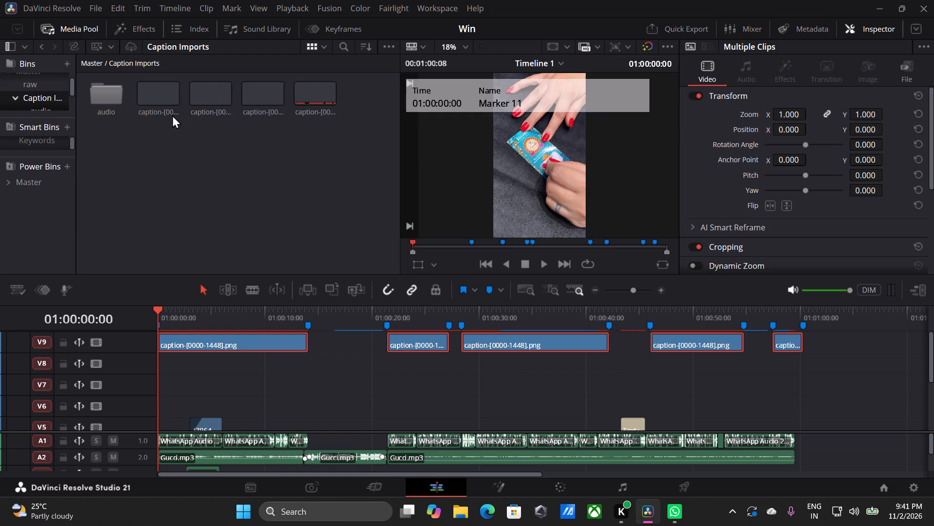
click(61, 87)
scroll(226, 150, down, 6)
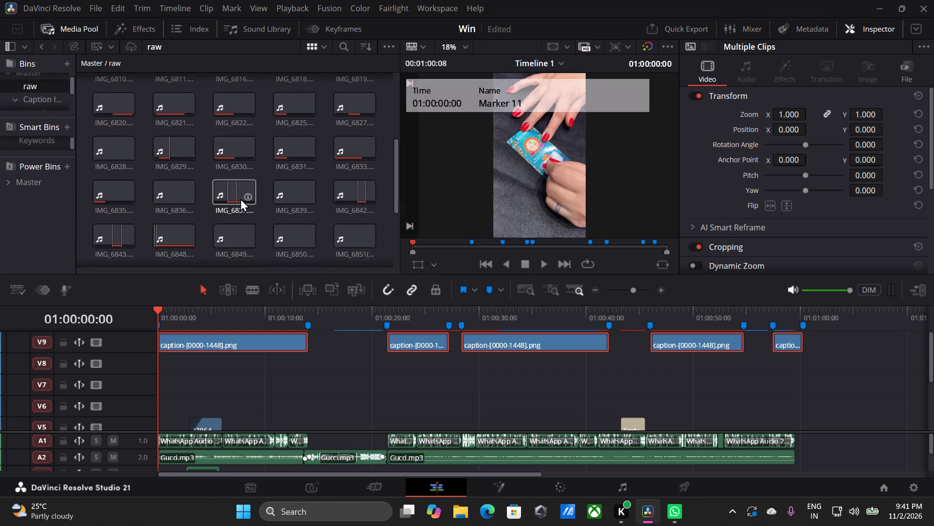
scroll(343, 239, down, 1)
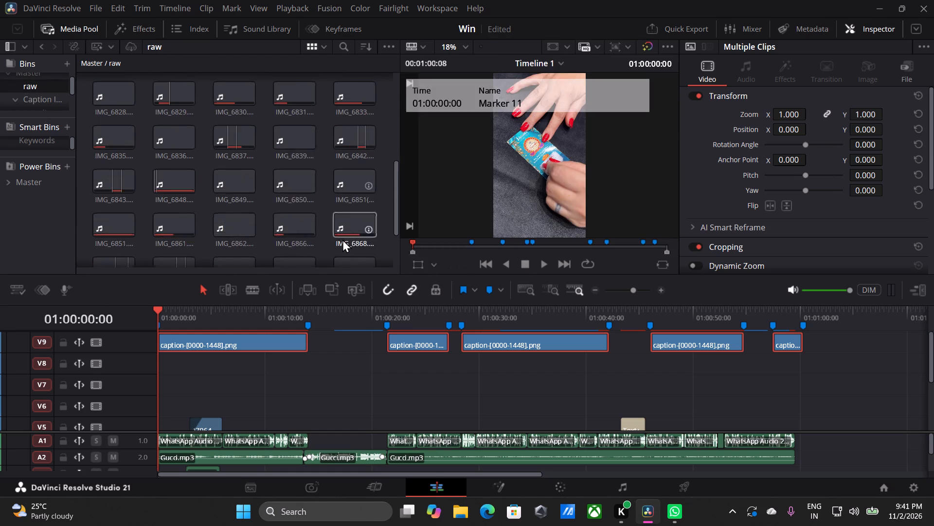
scroll(342, 239, down, 2)
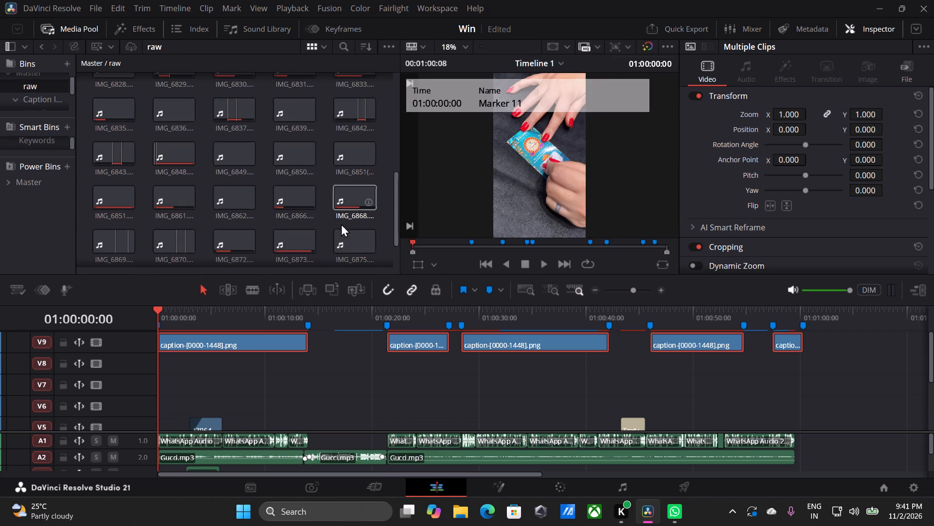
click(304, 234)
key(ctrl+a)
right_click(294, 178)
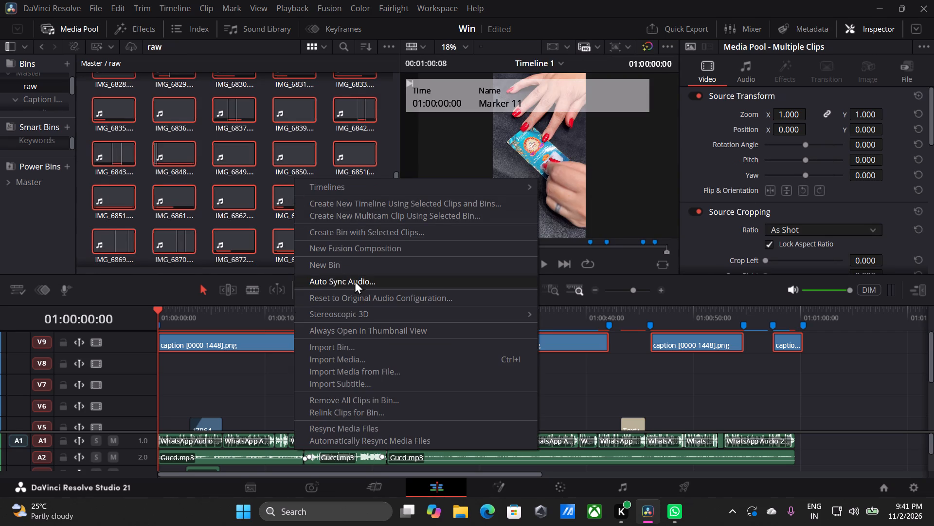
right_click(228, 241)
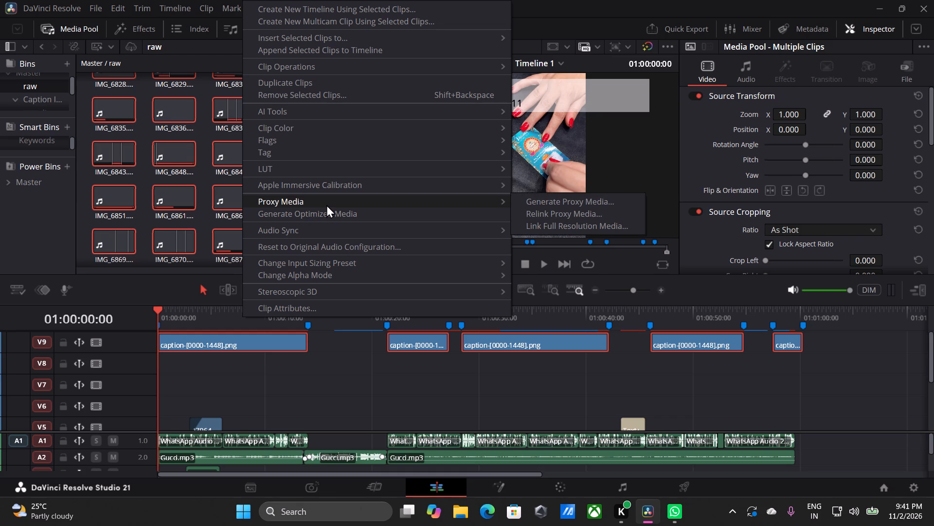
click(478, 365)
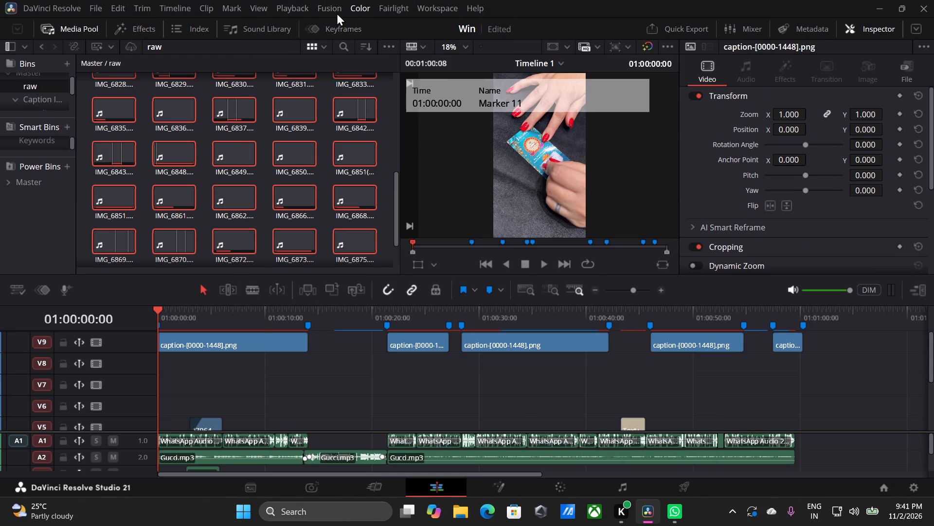
Launch the Kalakar captioning script and open the most recently created Timeline 1 project.
click(429, 12)
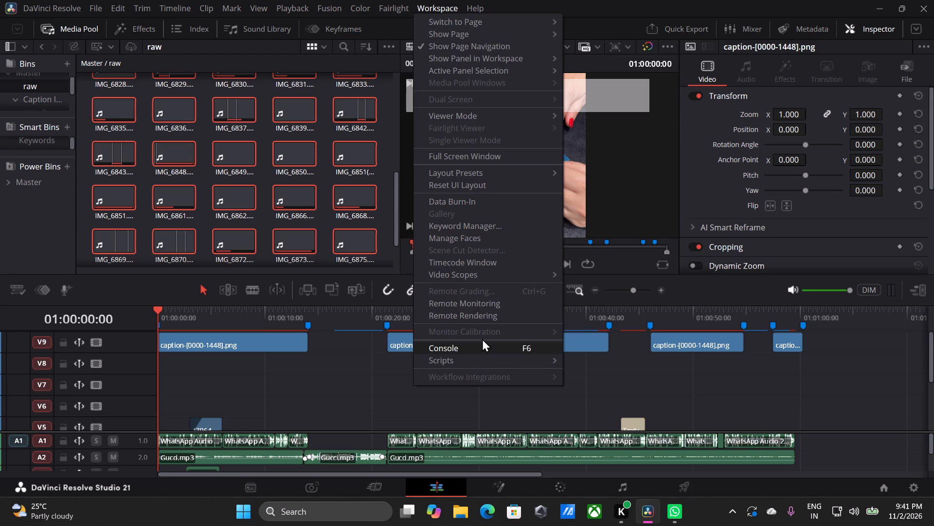
click(599, 359)
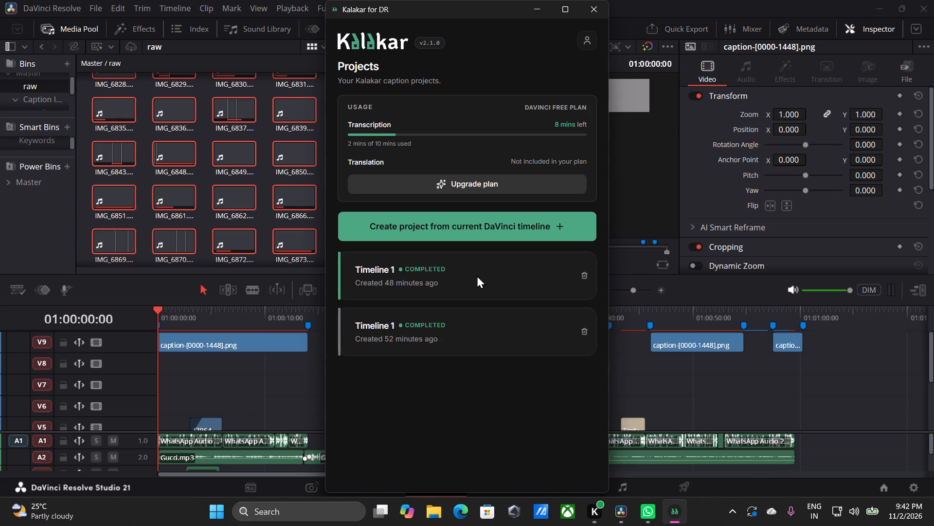
click(510, 284)
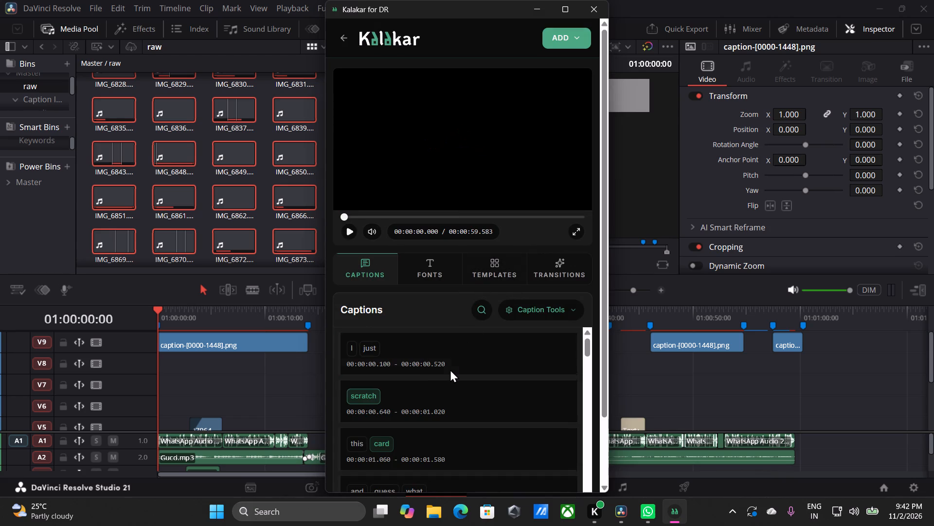
Change the word after "visit" to "sri" in the caption starting at 00:00:11.020.
scroll(450, 370, down, 3)
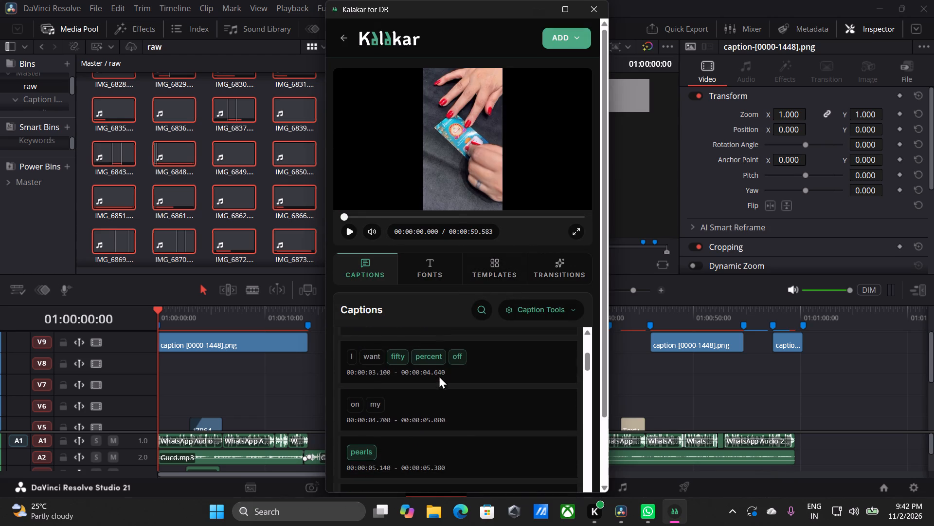
scroll(431, 413, down, 2)
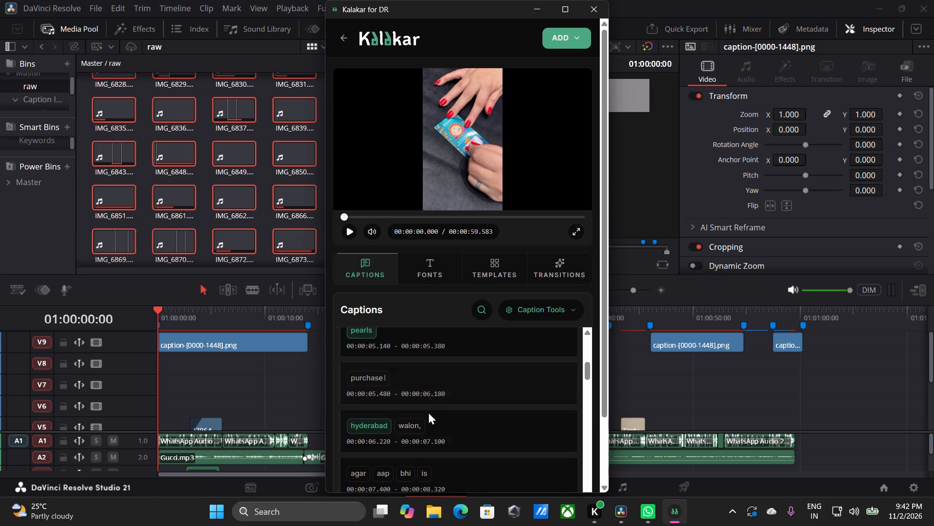
scroll(432, 411, down, 1)
scroll(432, 411, up, 1)
scroll(430, 404, down, 4)
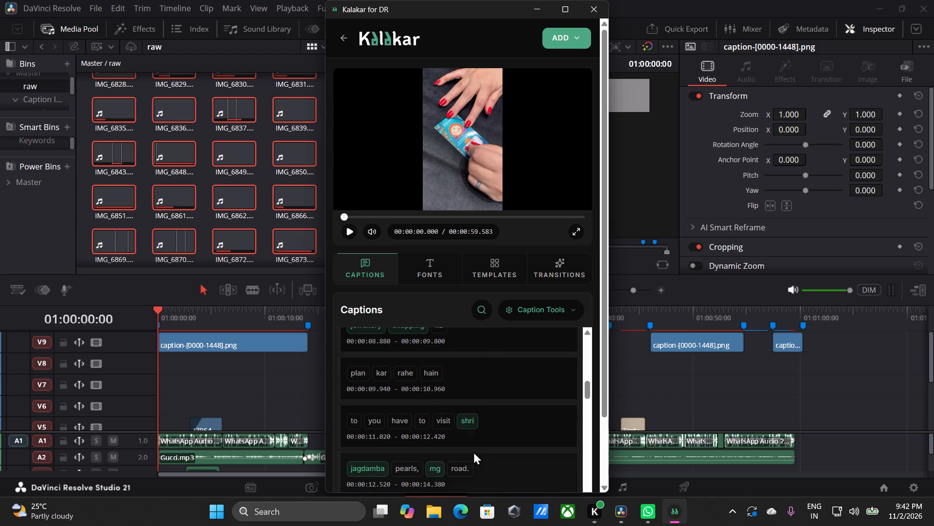
click(464, 414)
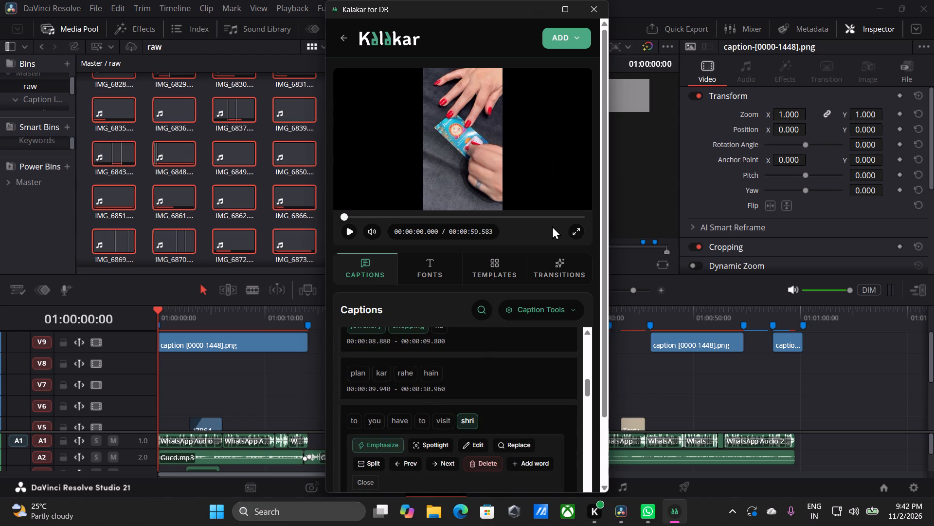
click(475, 444)
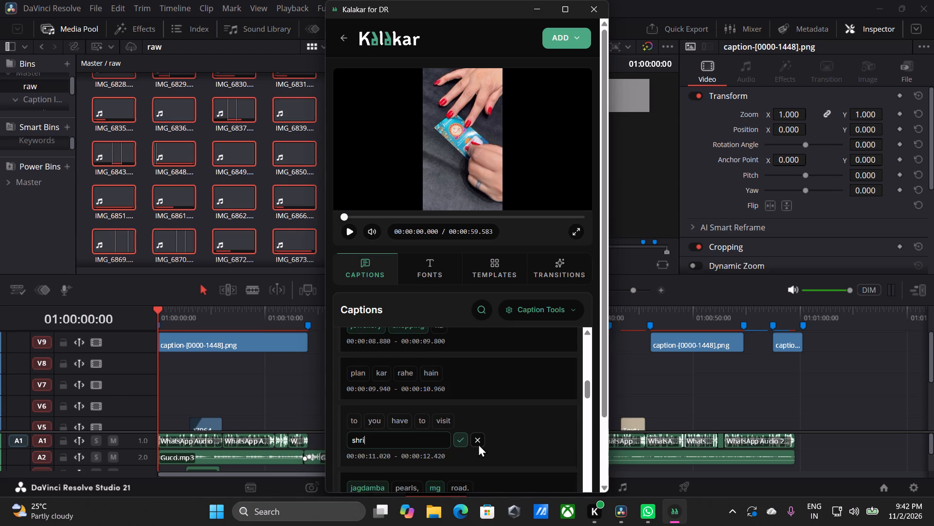
key(ctrl+Left)
key(Right)
key(Right)
key(BackSpace)
double_click(454, 434)
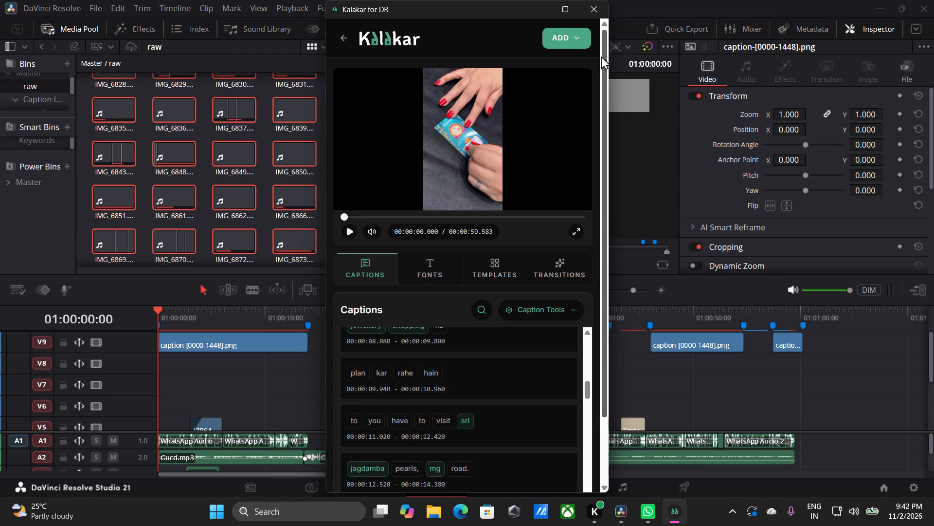
Proofread the caption list from the first caption through the "mg road, secunderabad" lines, checking for remaining misspelled words.
scroll(469, 427, up, 4)
scroll(443, 396, up, 3)
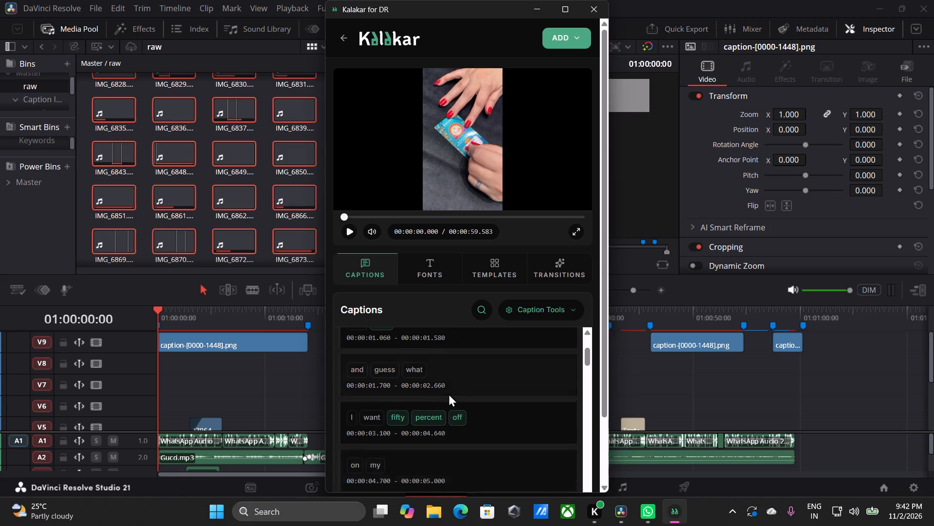
scroll(449, 392, up, 6)
scroll(361, 377, up, 1)
scroll(382, 389, down, 2)
scroll(449, 382, down, 4)
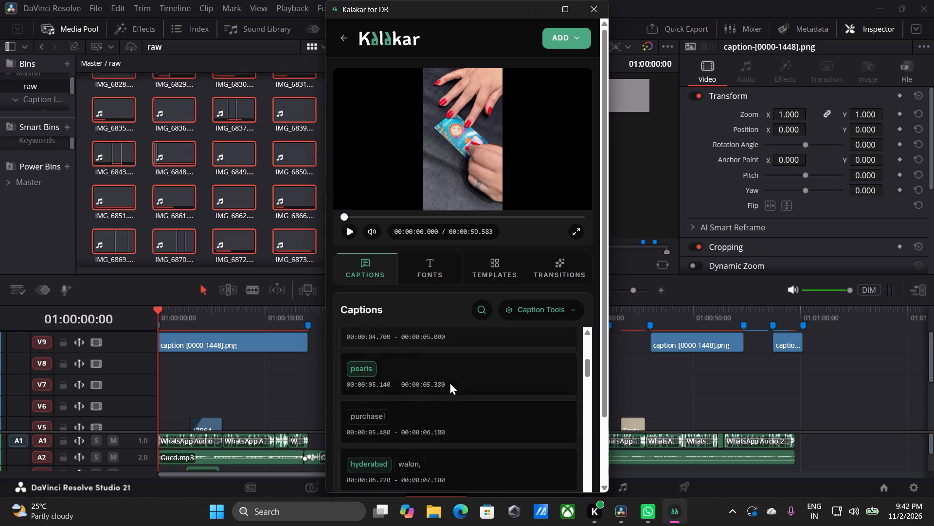
scroll(449, 382, down, 5)
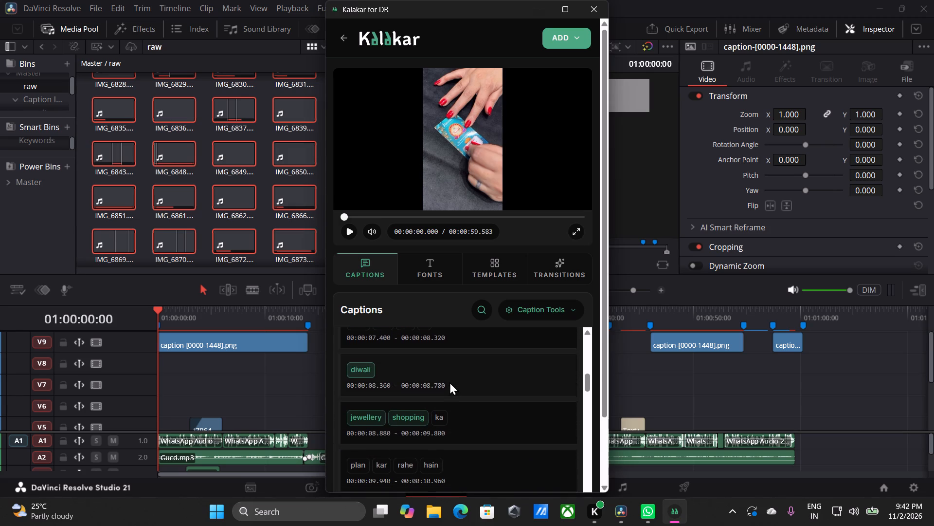
scroll(449, 382, down, 5)
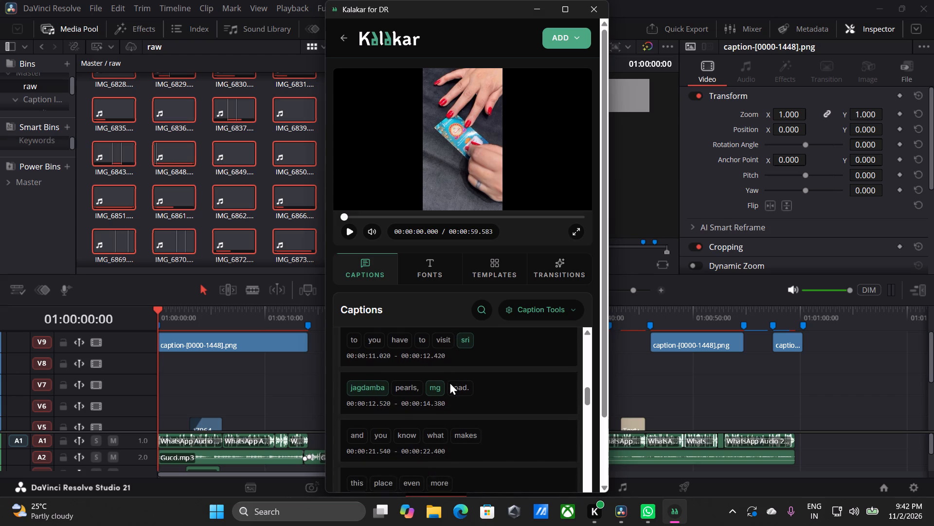
scroll(449, 382, down, 5)
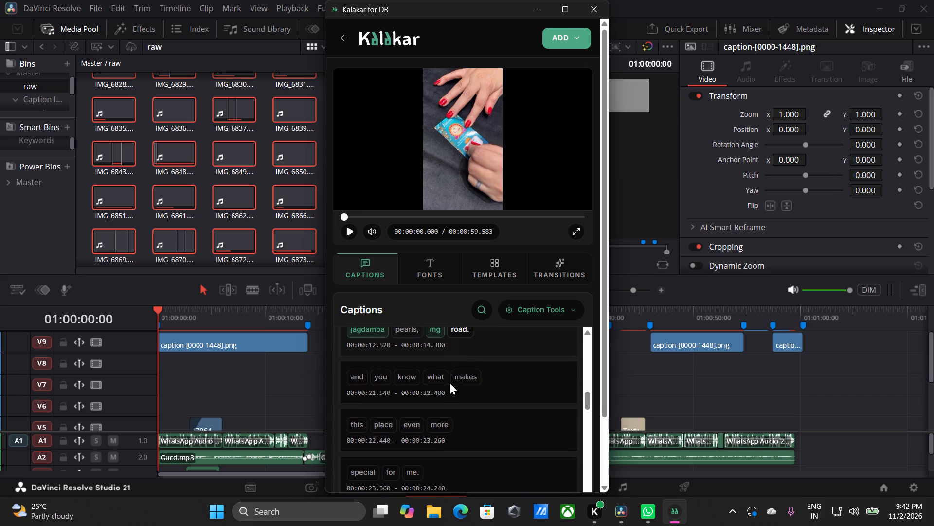
scroll(449, 382, down, 7)
scroll(407, 419, down, 1)
scroll(471, 393, down, 1)
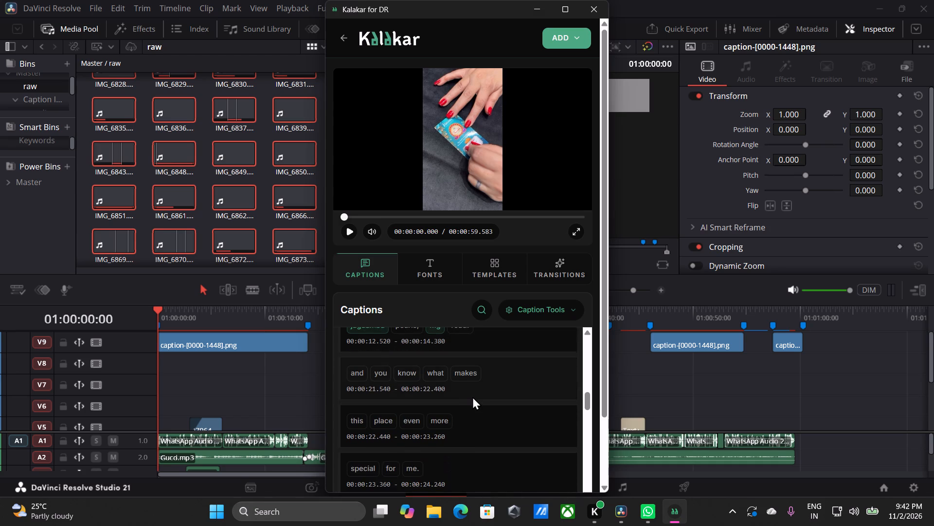
scroll(472, 396, down, 4)
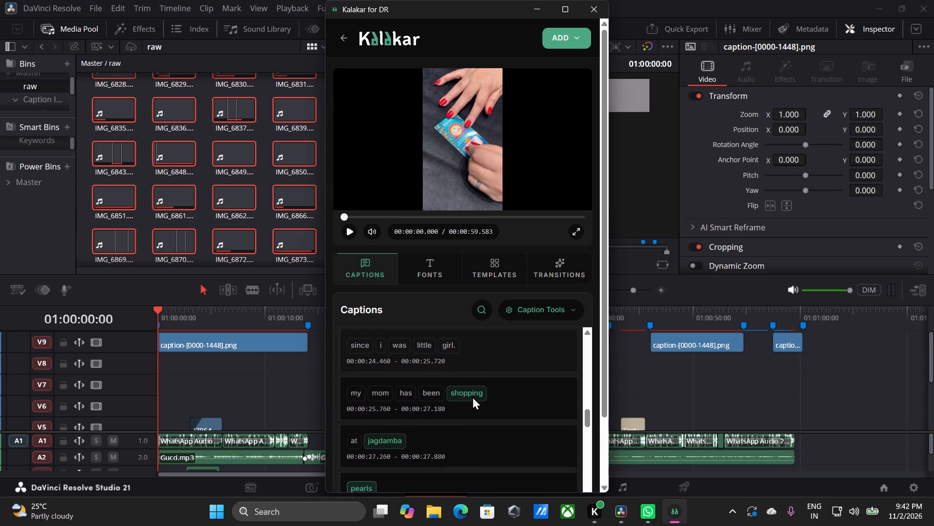
scroll(472, 396, down, 3)
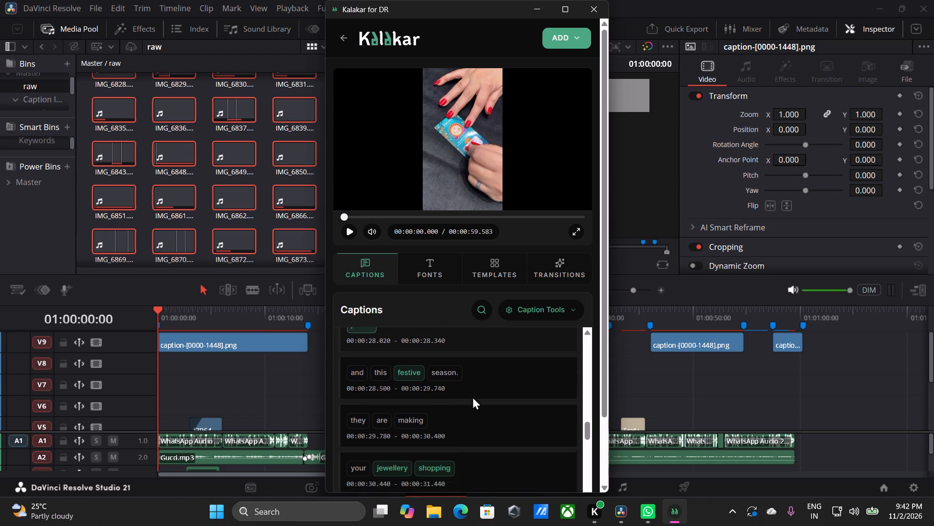
scroll(472, 396, down, 2)
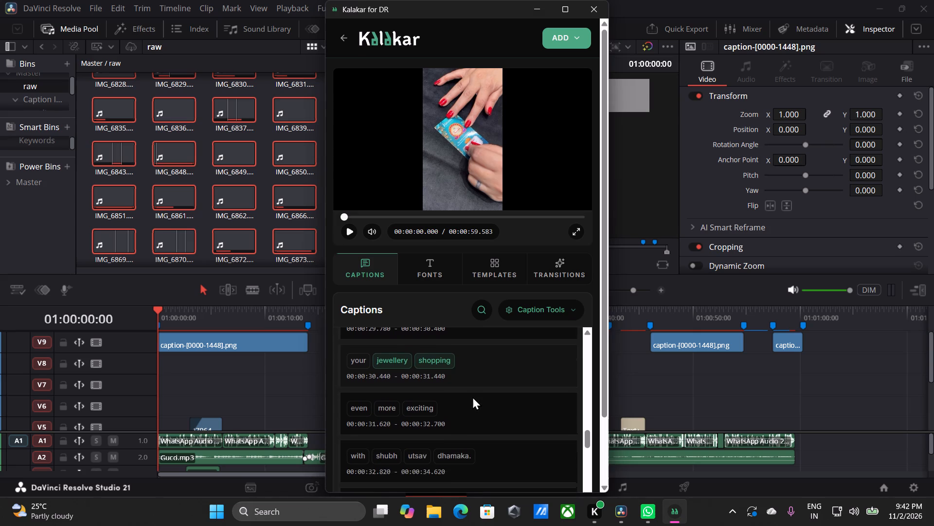
scroll(472, 396, down, 3)
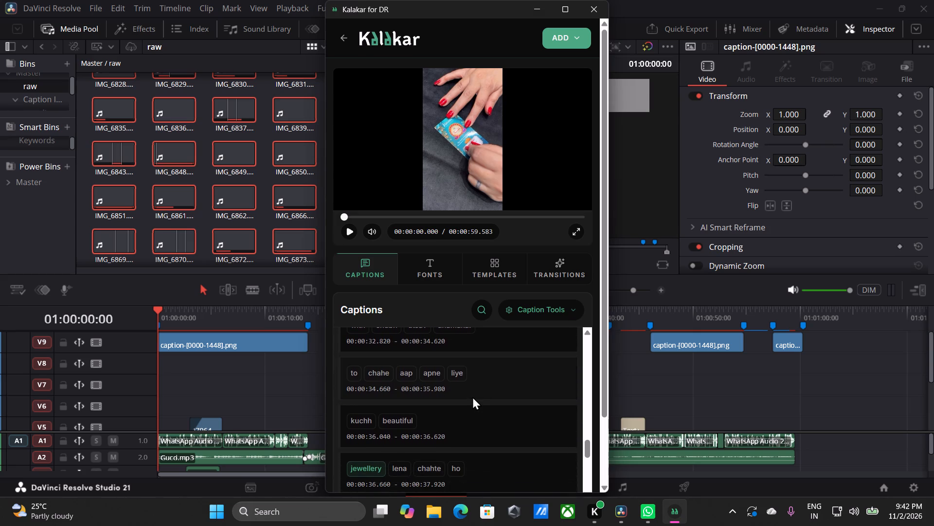
scroll(472, 396, down, 2)
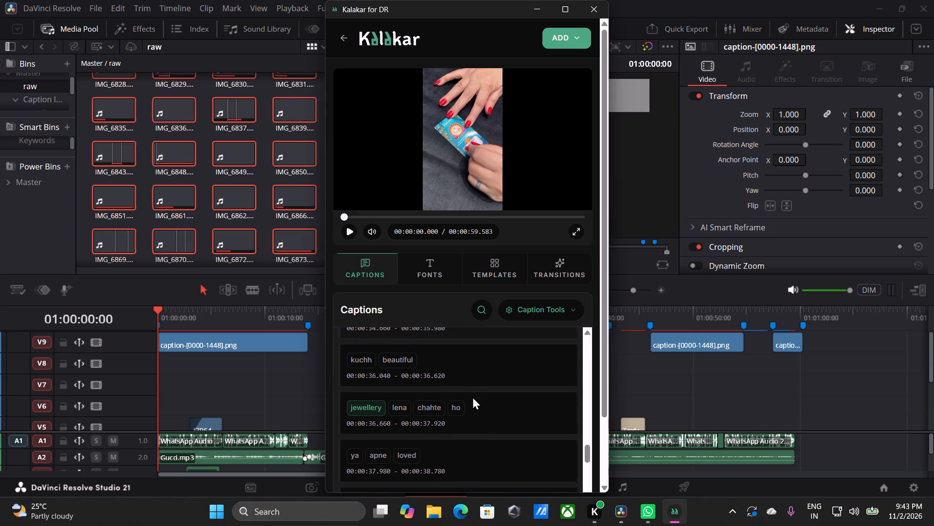
scroll(472, 396, down, 2)
scroll(472, 396, right, 1)
scroll(472, 396, down, 5)
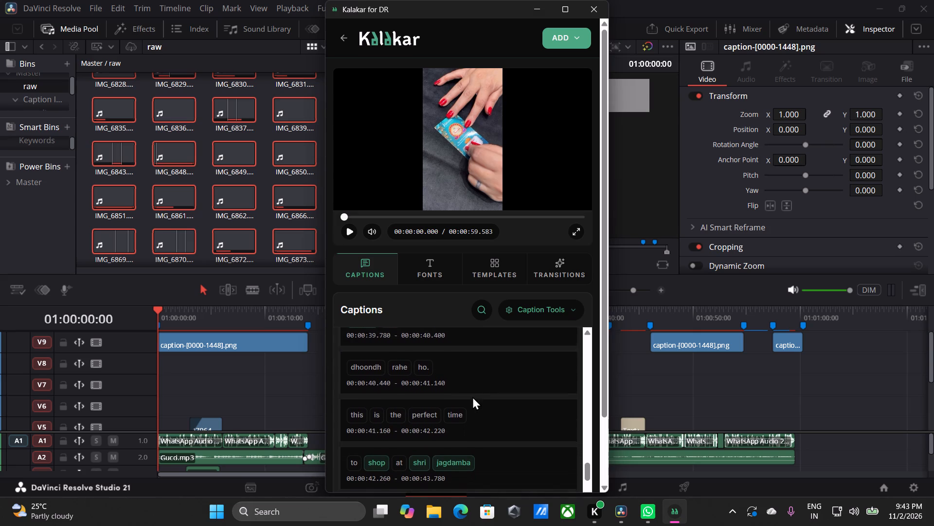
scroll(472, 396, down, 2)
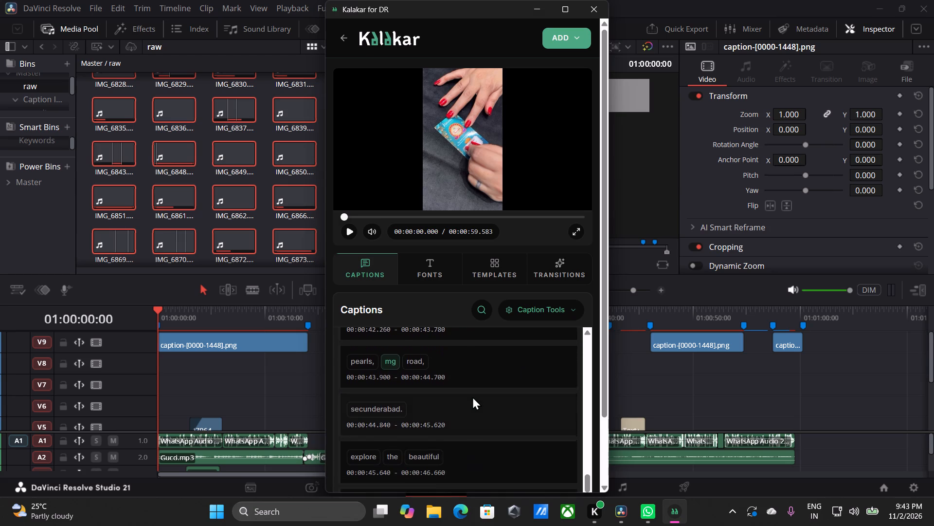
Correct "shri" to "sri" in the caption starting at 00:00:42.260.
scroll(441, 387, up, 1)
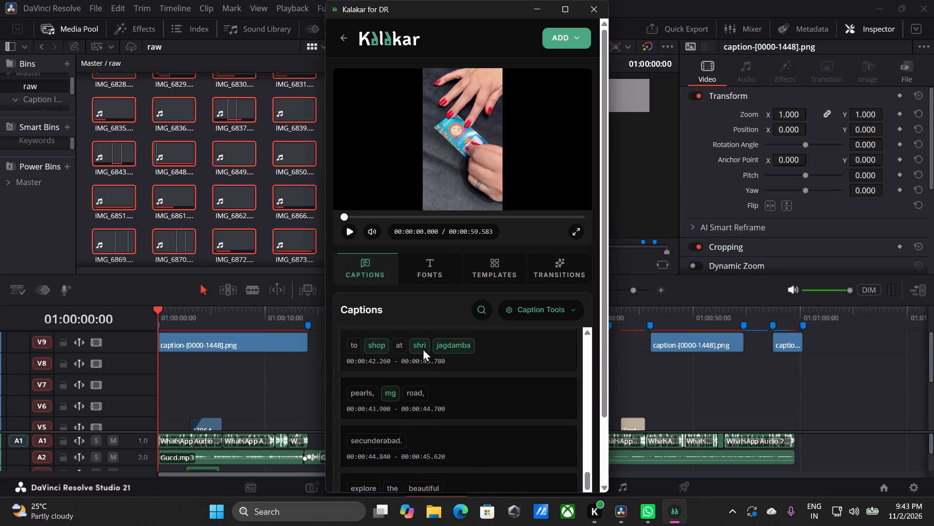
double_click(423, 346)
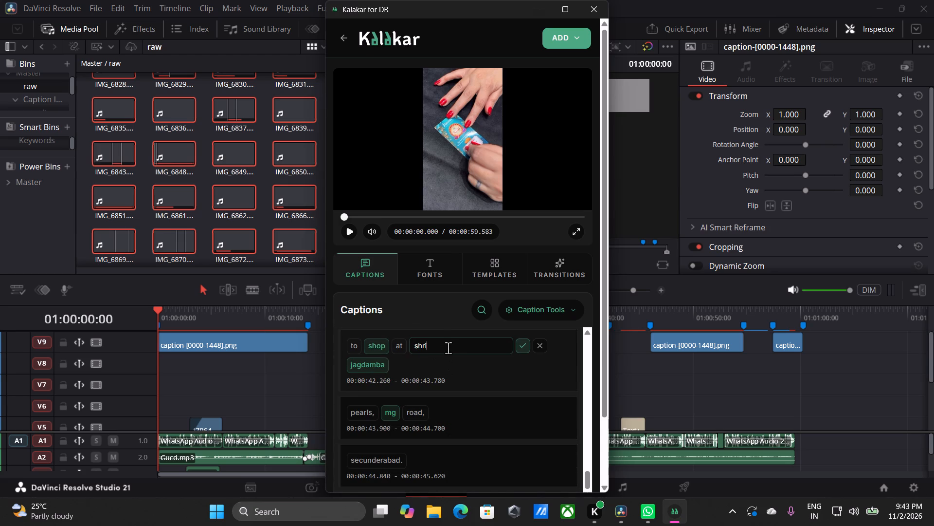
key(Left)
key(Left)
key(BackSpace)
click(525, 347)
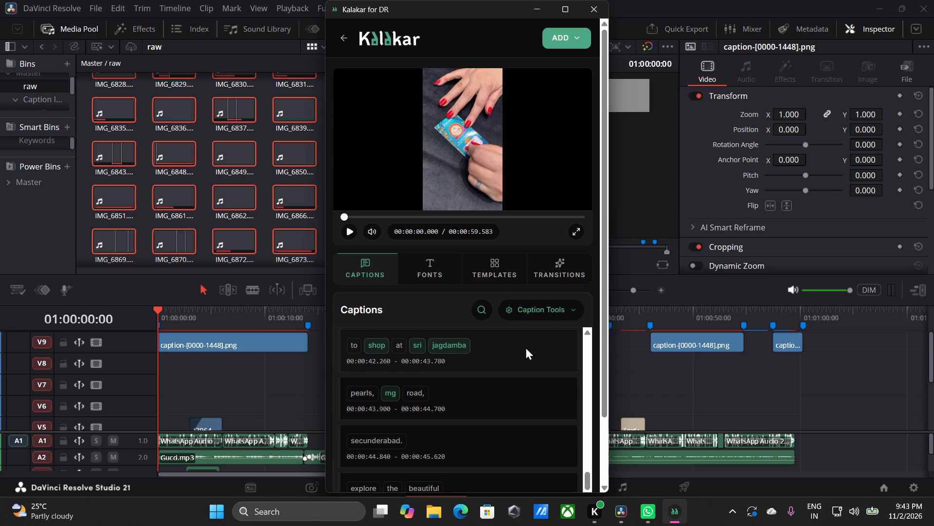
Proofread the remaining captions, from "explore the beautiful" through to the closing "happy diwali!" line.
scroll(507, 413, down, 3)
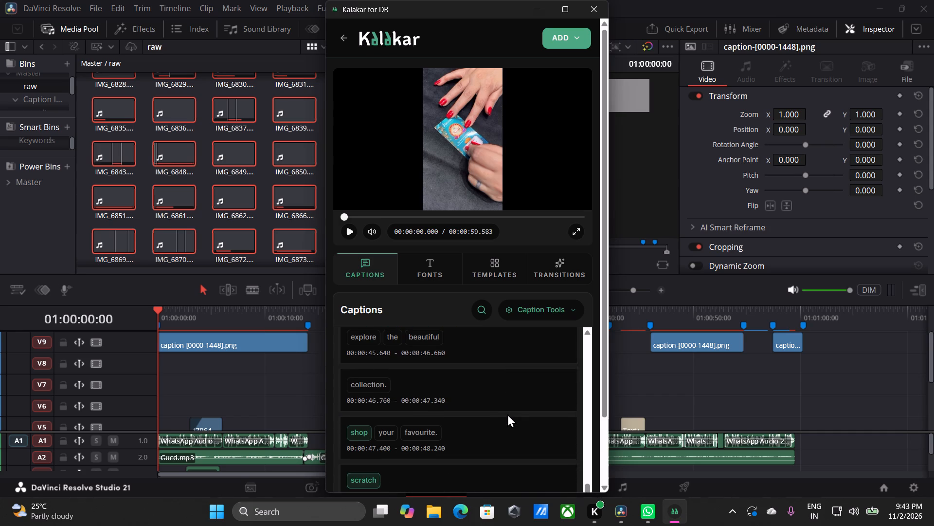
scroll(507, 414, down, 5)
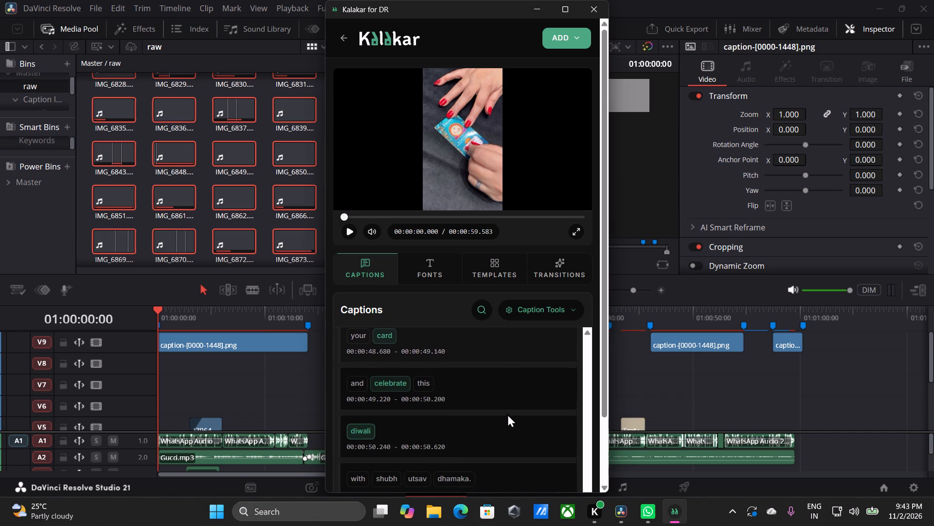
scroll(507, 414, down, 7)
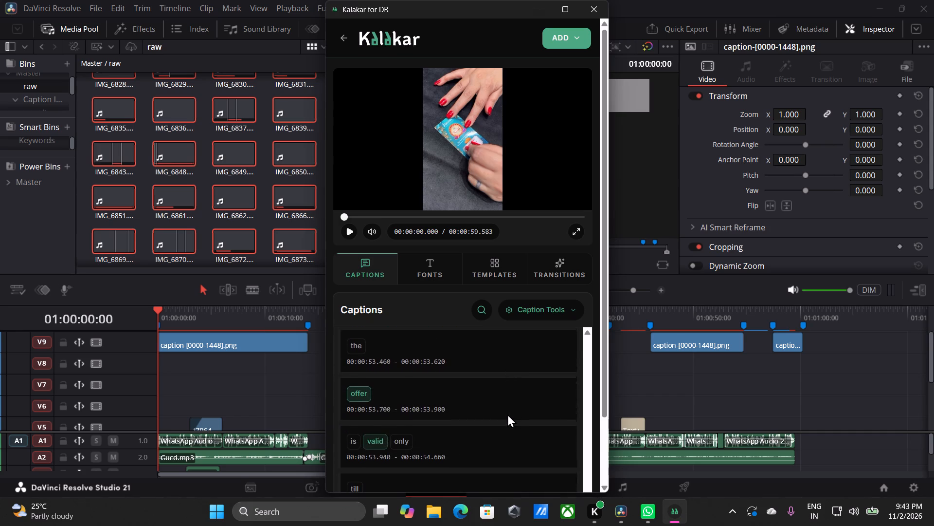
scroll(507, 414, down, 8)
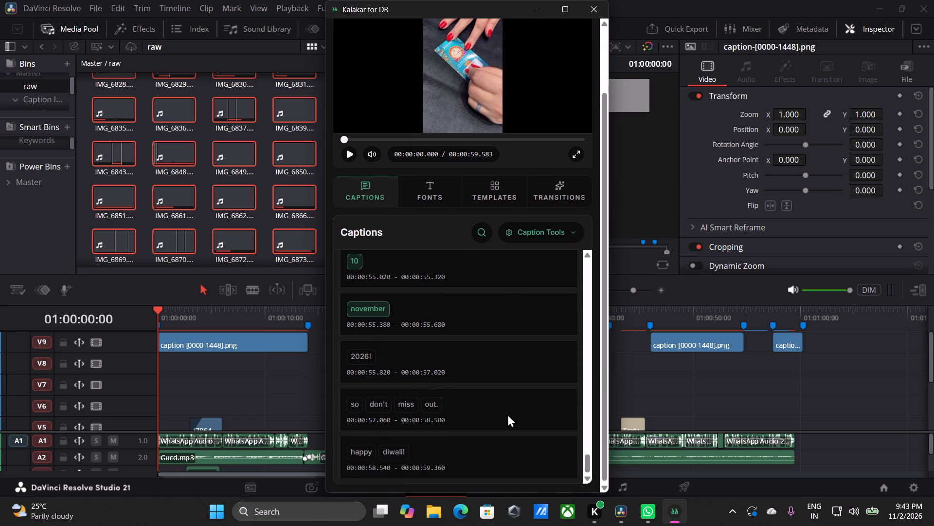
scroll(507, 414, down, 2)
scroll(507, 414, up, 4)
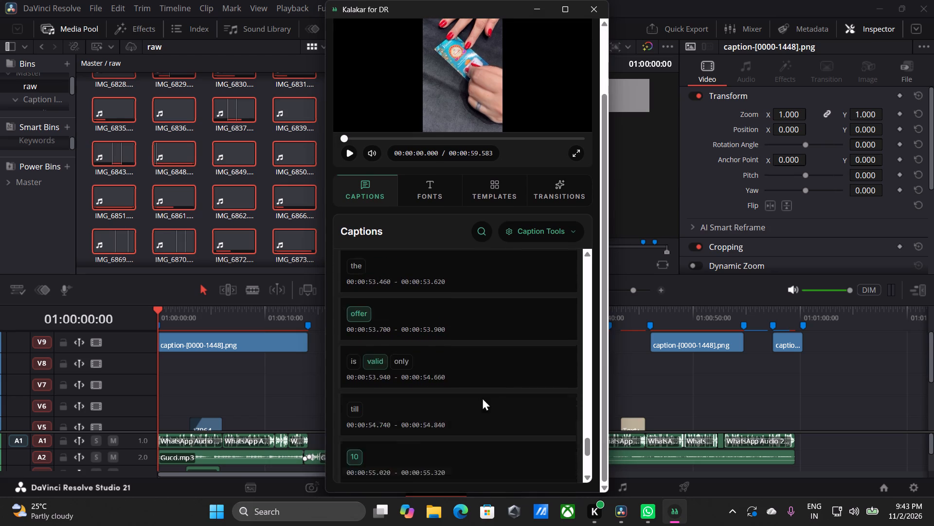
scroll(482, 397, up, 1)
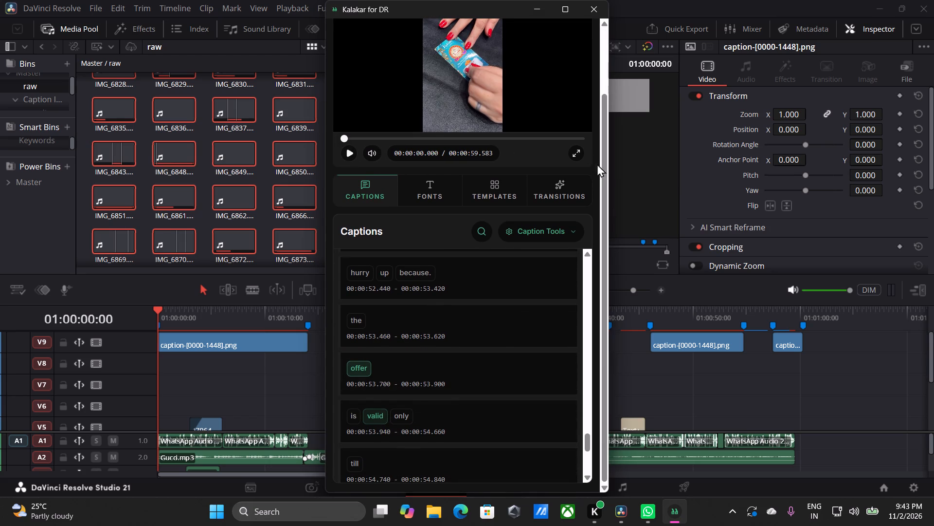
Play the captioned preview from the start and replay the section around 5 to 9 seconds, checking captions against the voiceover.
click(583, 151)
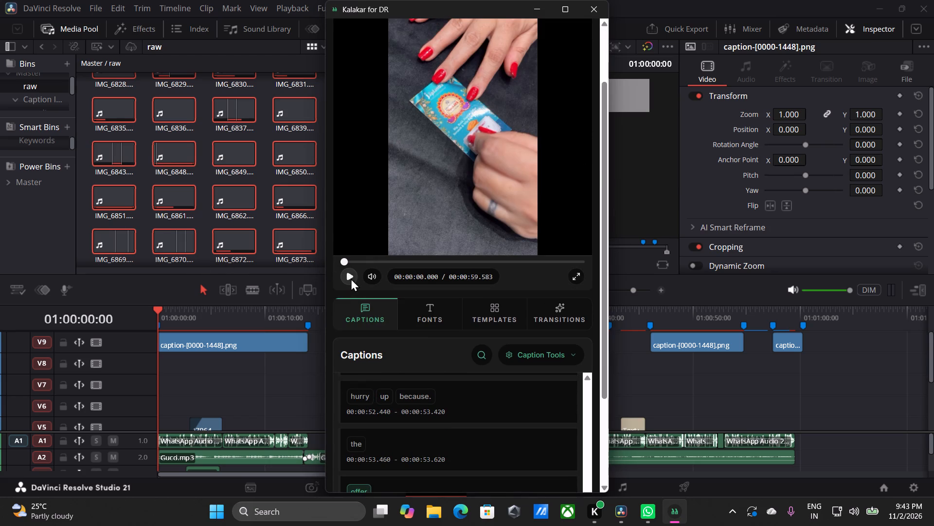
click(350, 278)
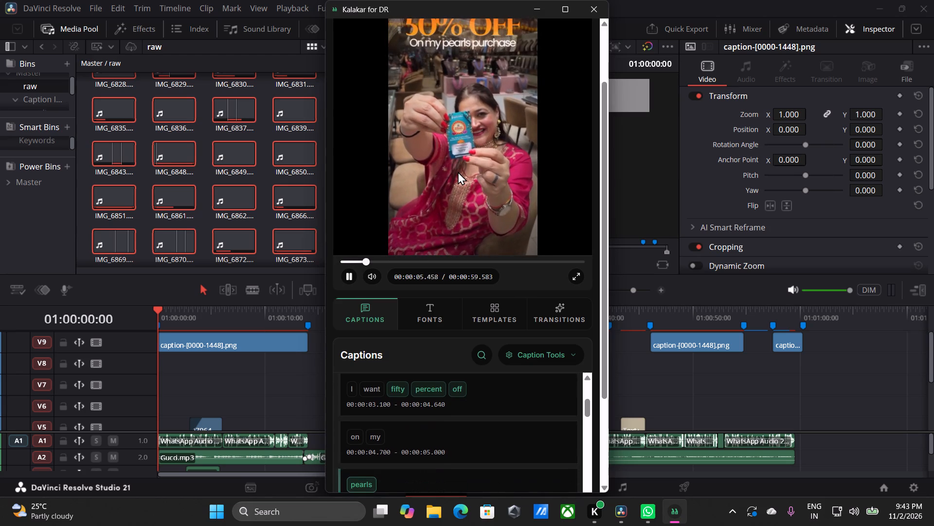
click(360, 259)
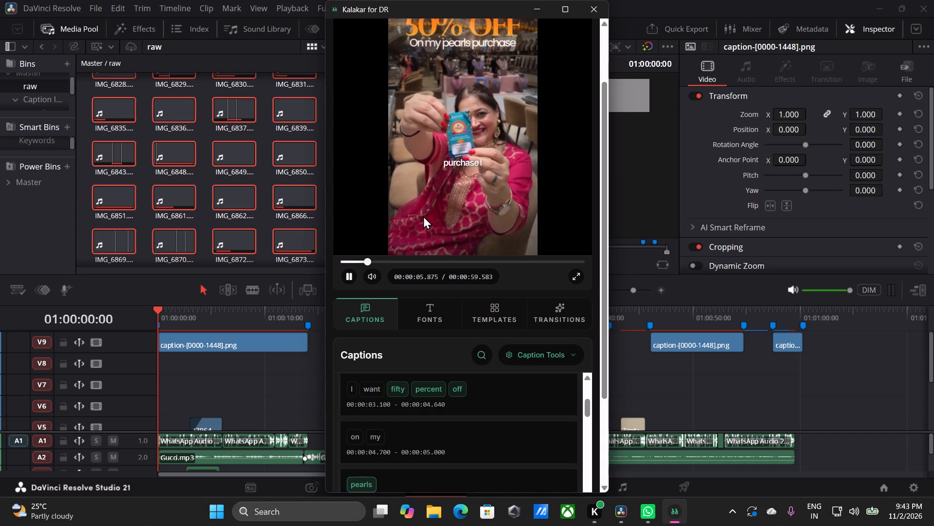
click(356, 258)
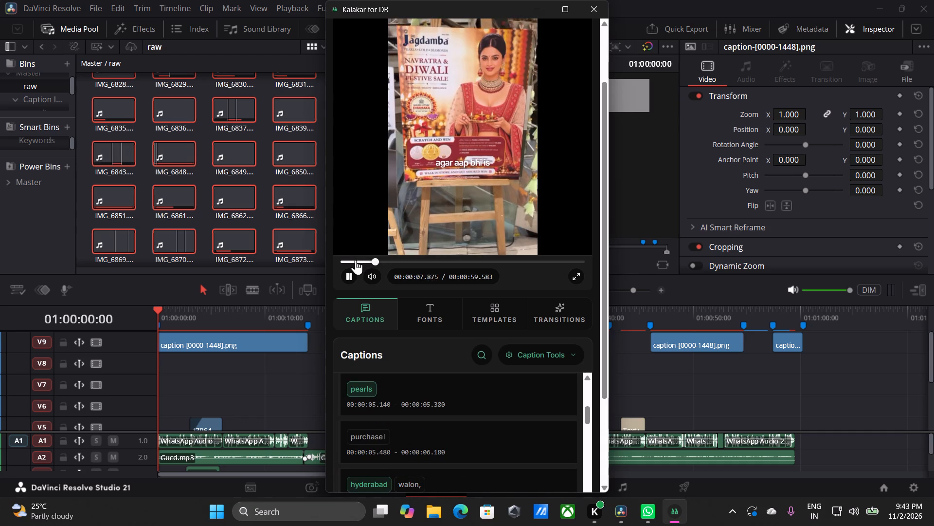
click(356, 260)
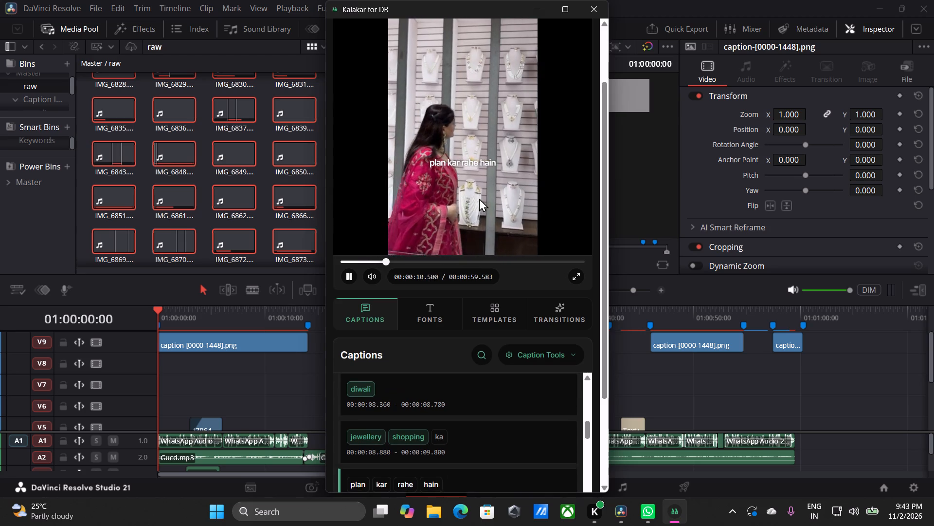
click(374, 259)
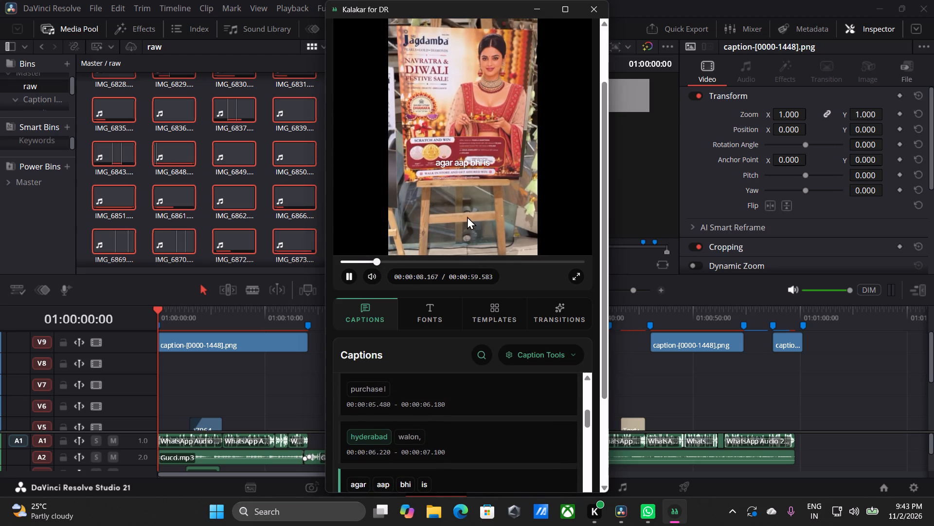
click(376, 261)
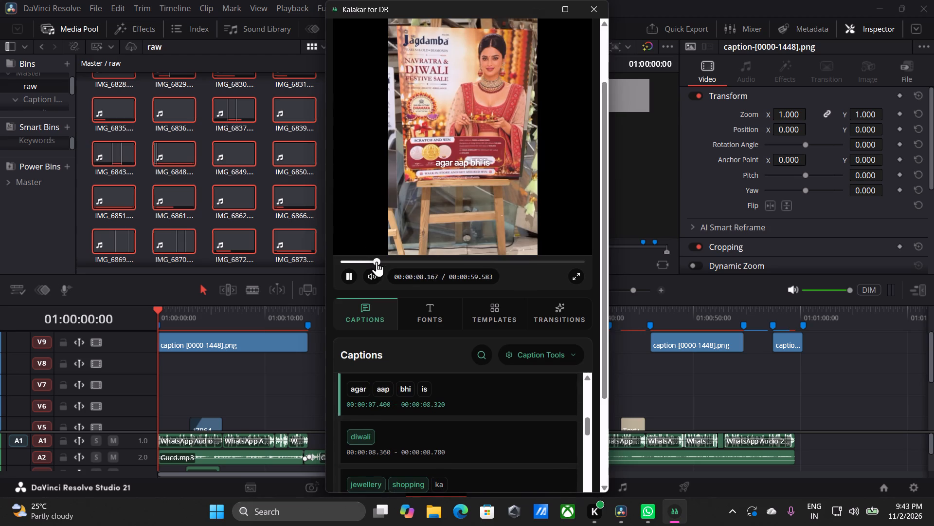
click(369, 260)
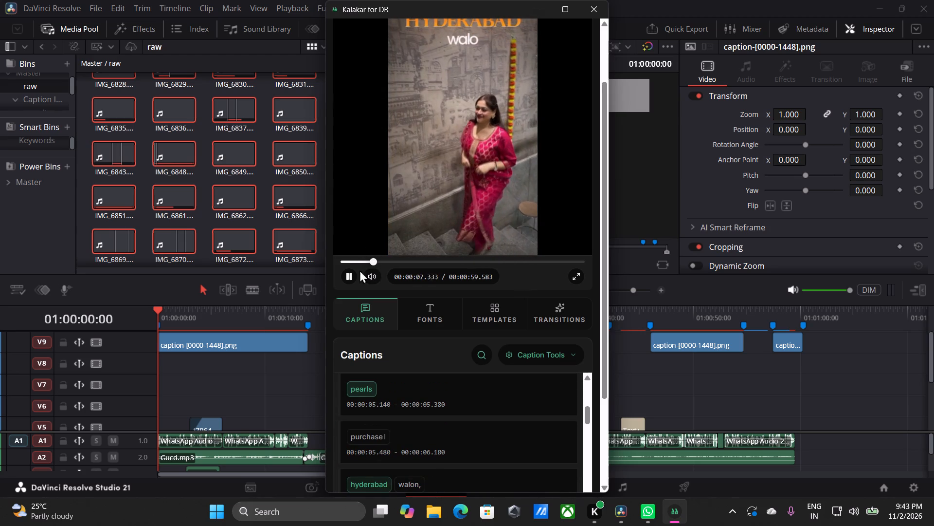
click(347, 276)
key(space)
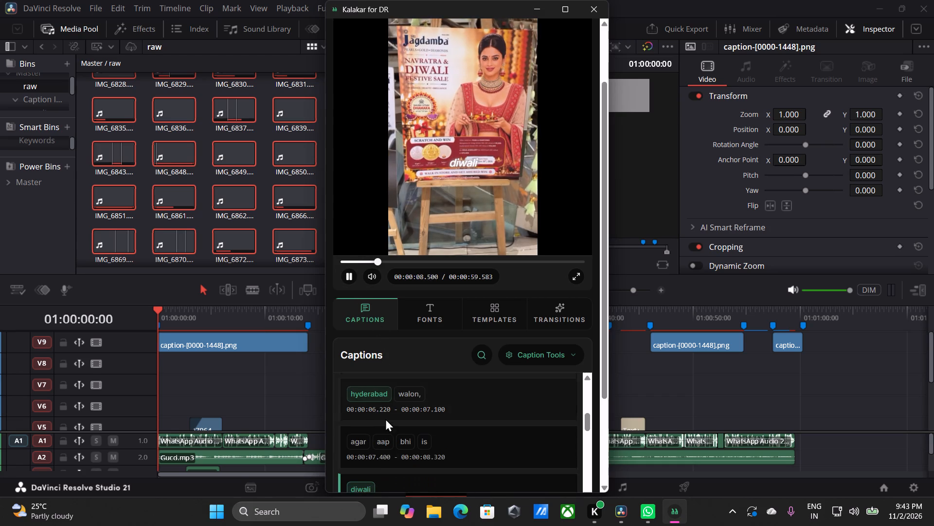
Change "is" to "iss" in the "agar aap bhi" caption starting at 00:00:07.400.
key(space)
click(429, 434)
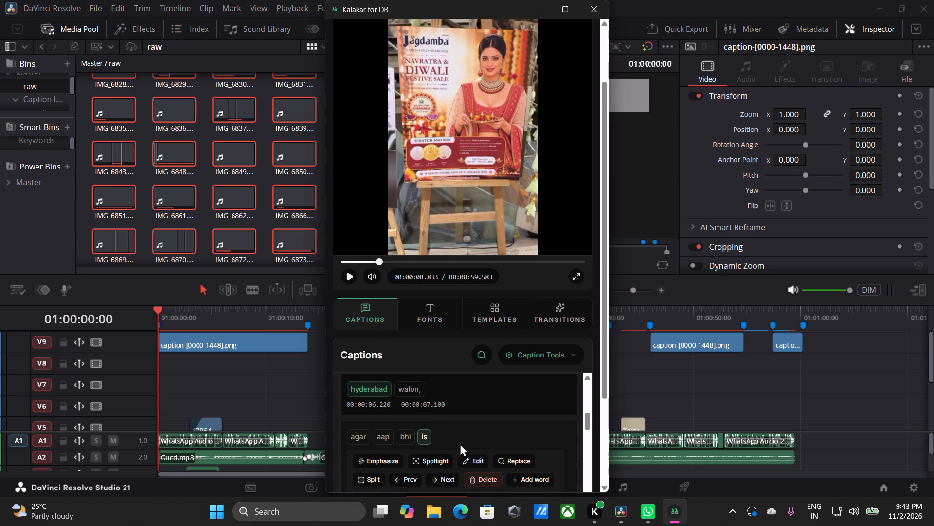
click(463, 455)
key(s)
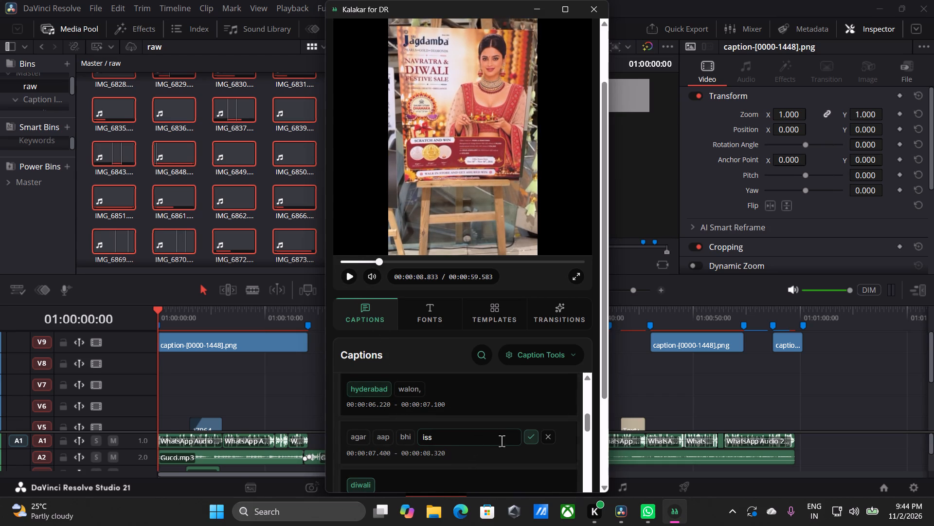
click(534, 433)
Play the preview on to about 16 seconds and open the word "jagdamba" in the caption before "pearls, mg road." for editing.
key(space)
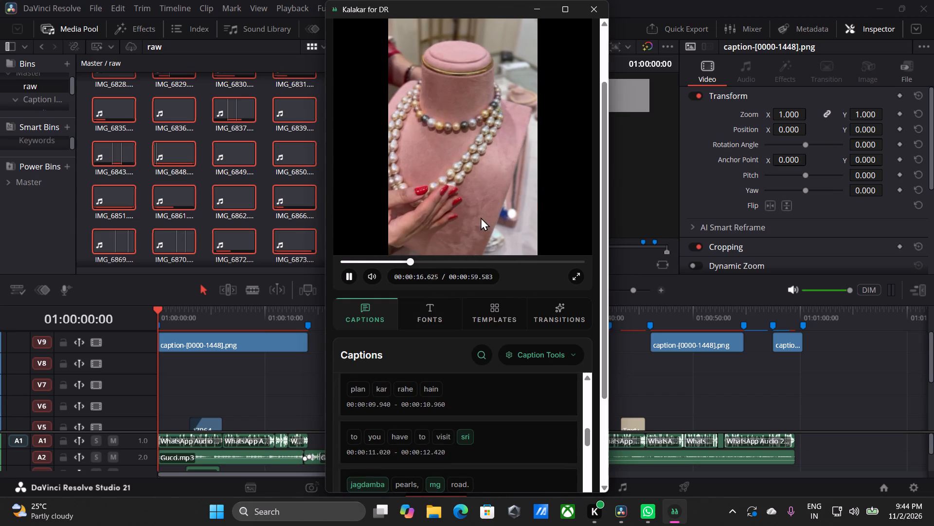
key(space)
click(374, 483)
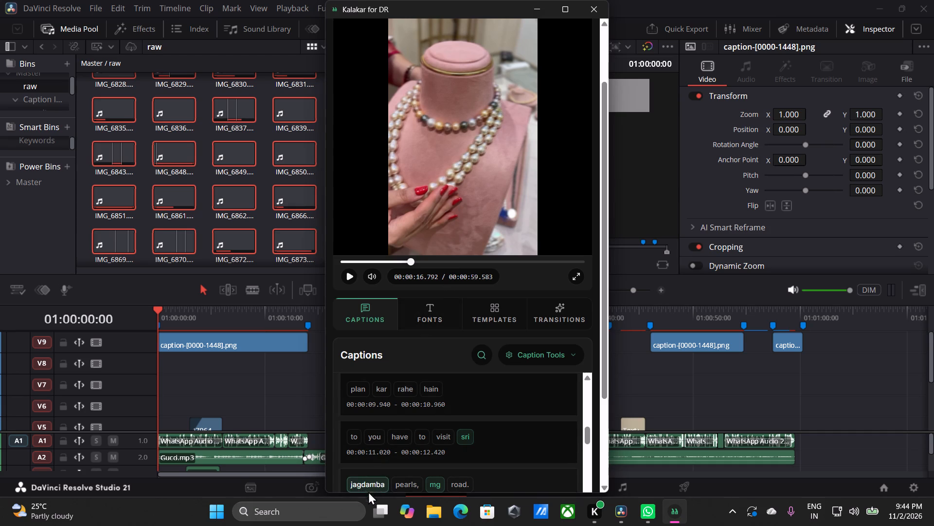
click(363, 495)
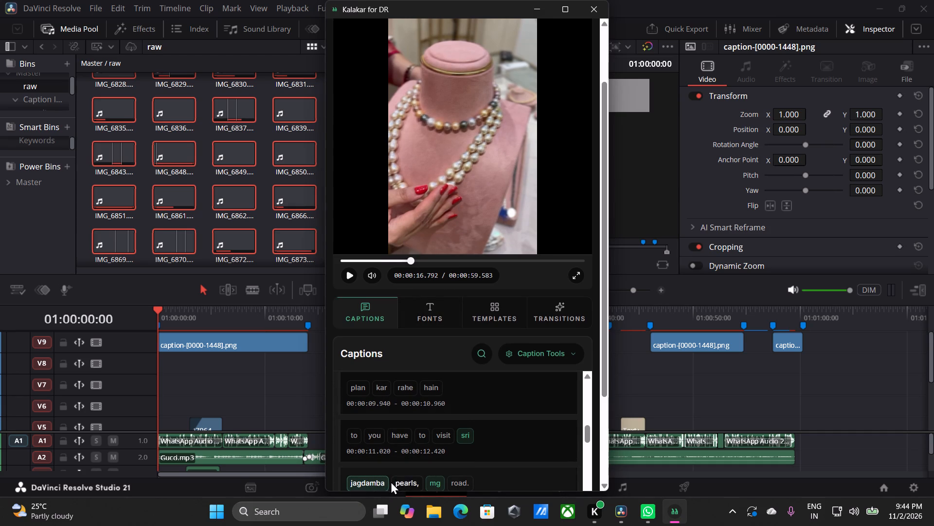
click(382, 481)
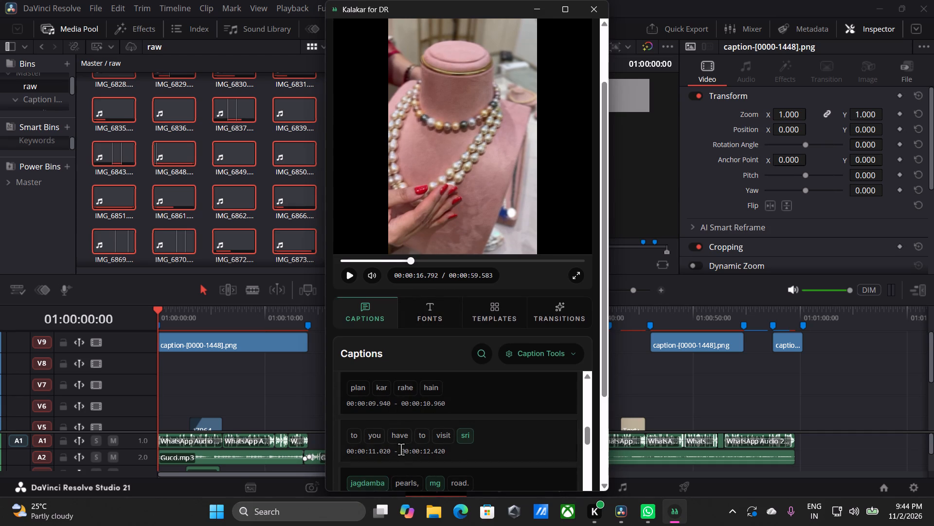
double_click(365, 462)
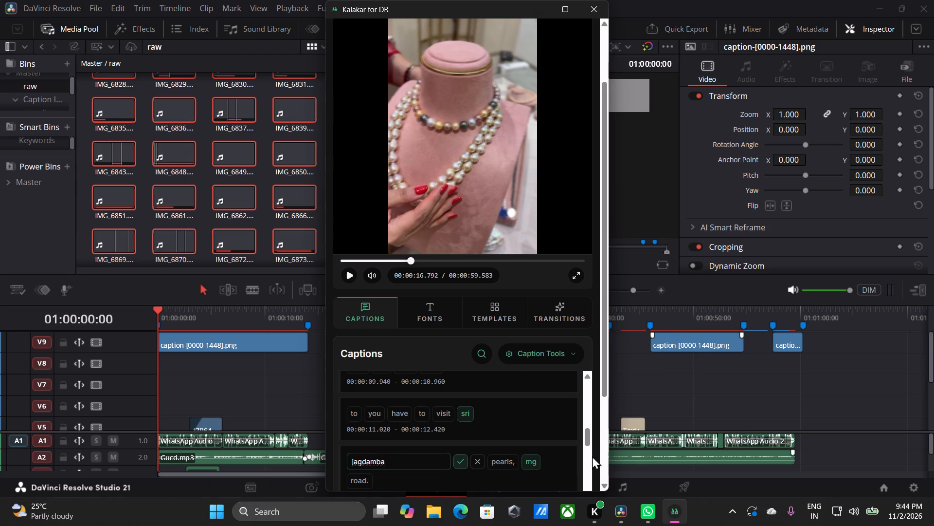
Switch to DaVinci Resolve and review Timeline 1's on-screen graphics and titles around 26–28 and 41–44 seconds for the brand name's styling.
click(735, 374)
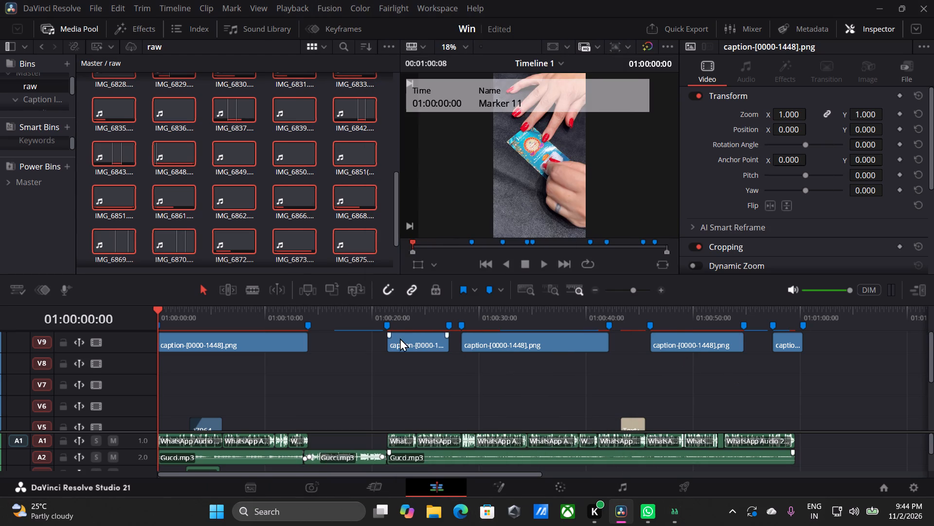
drag(251, 311, 463, 314)
scroll(463, 338, down, 6)
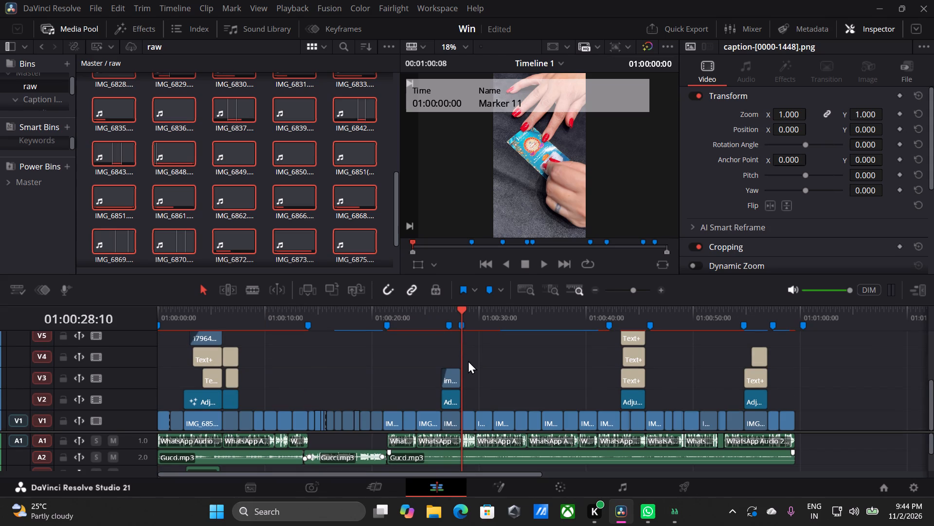
drag(457, 319, 452, 318)
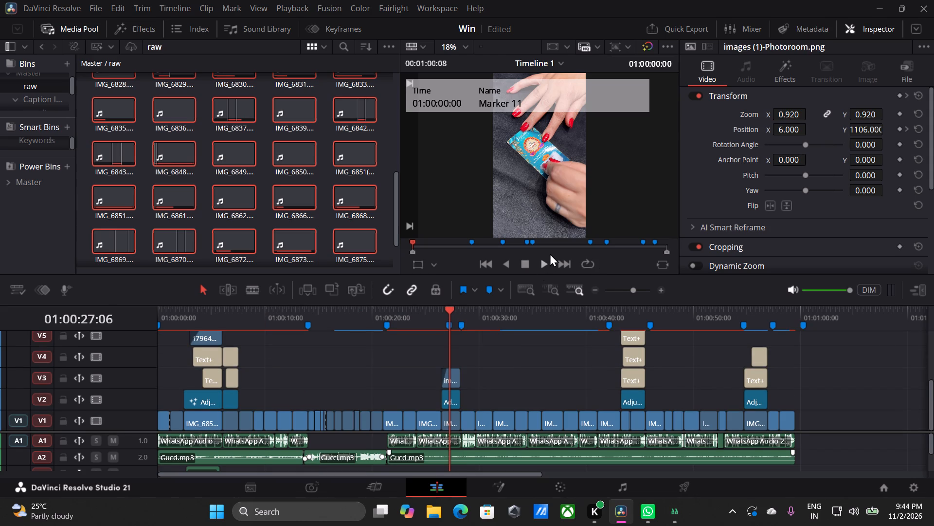
key(space)
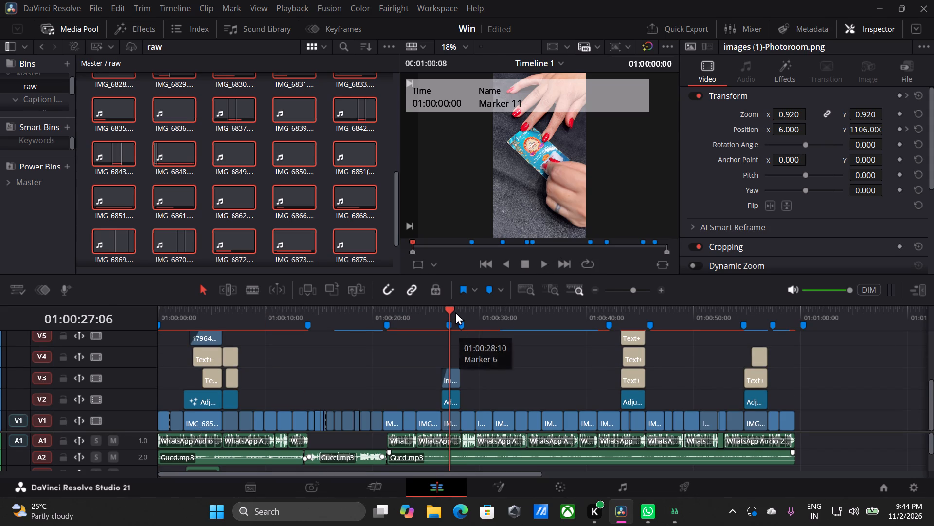
drag(454, 311, 447, 311)
key(space)
drag(449, 317, 438, 316)
key(space)
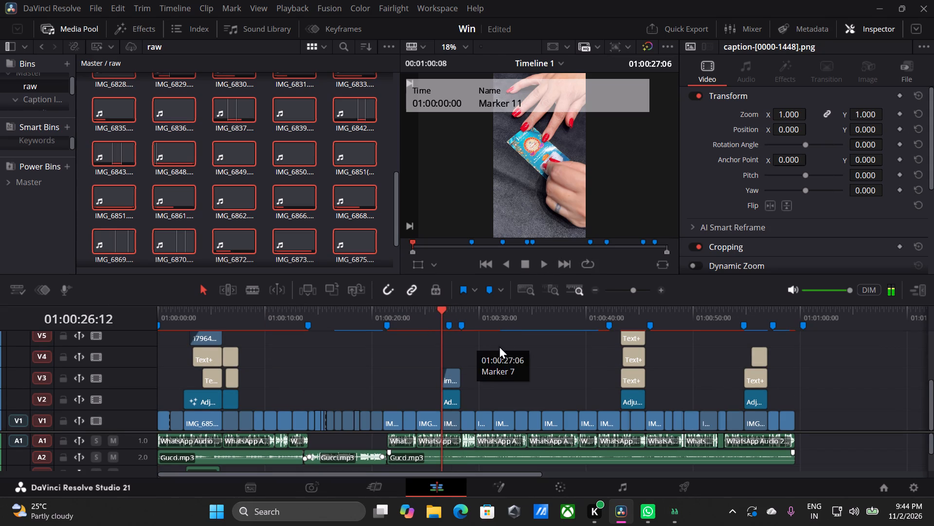
key(space)
key(space)
key(space)
drag(448, 313, 464, 316)
key(space)
key(space)
drag(523, 320, 584, 309)
drag(492, 429, 490, 421)
click(488, 411)
click(486, 408)
double_click(362, 223)
drag(467, 325, 440, 324)
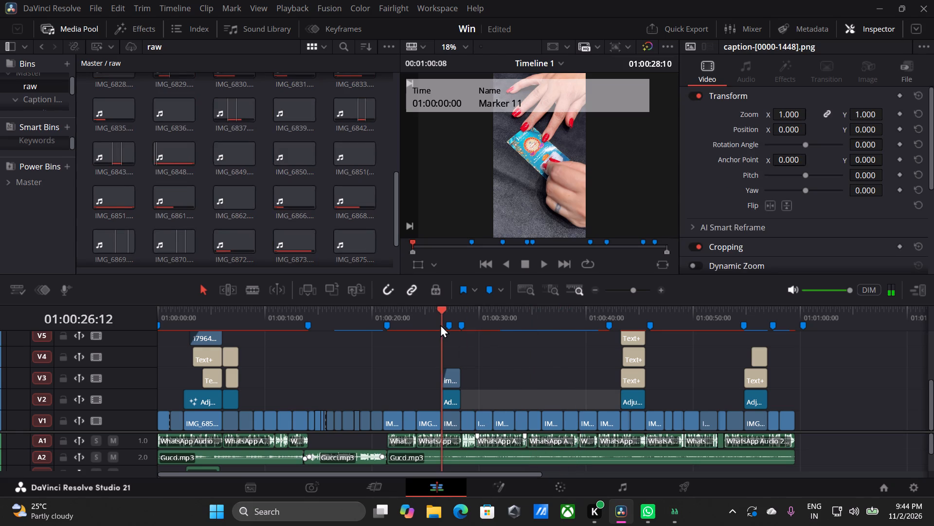
drag(440, 324, 439, 324)
key(space)
key(space)
key(space)
drag(519, 318, 592, 316)
key(space)
key(space)
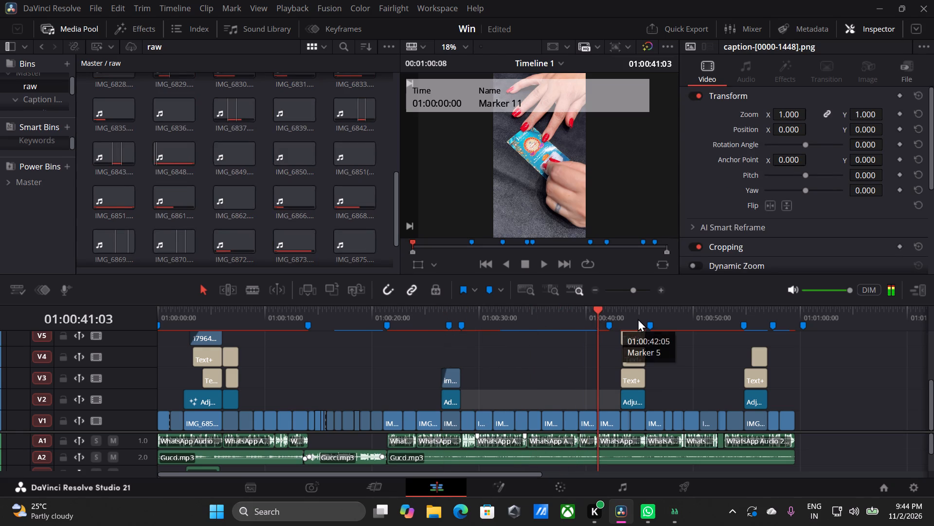
click(635, 314)
Back in Kalakar, change "jagdamba" to "JAGDAMBA" in the caption starting at 00:00:12.520, copying the new word.
click(683, 511)
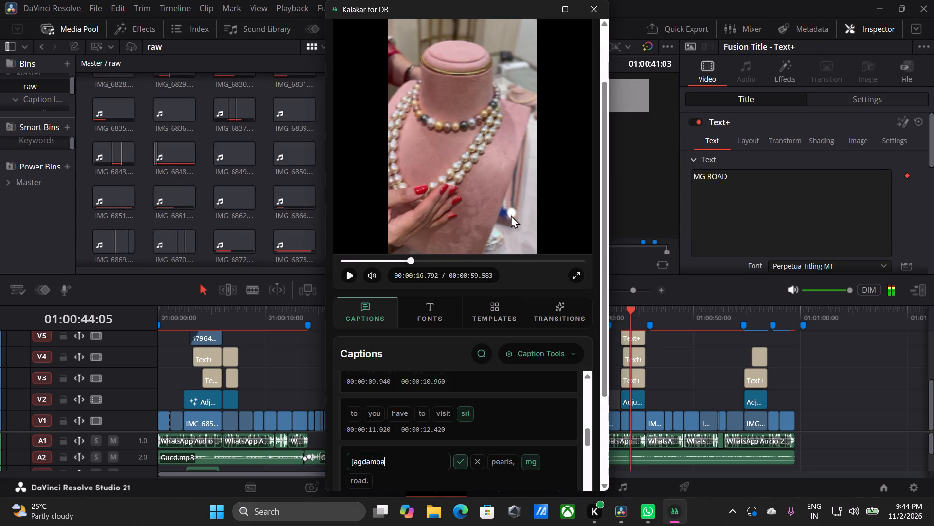
key(ctrl+BackSpace)
key(shift+j)
text(AD)
key(BackSpace)
key(g)
key(d)
text(AMBA)
key(ctrl+shift+Left)
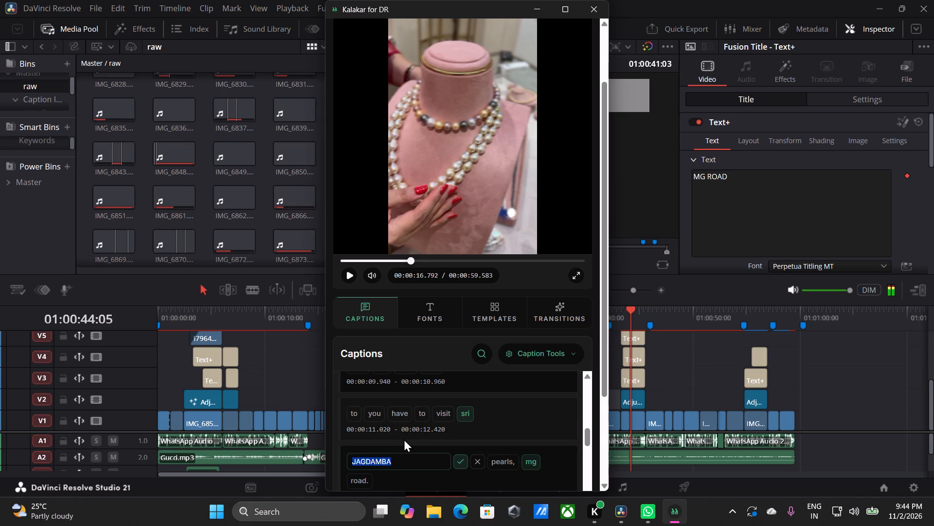
key(ctrl+c)
click(406, 460)
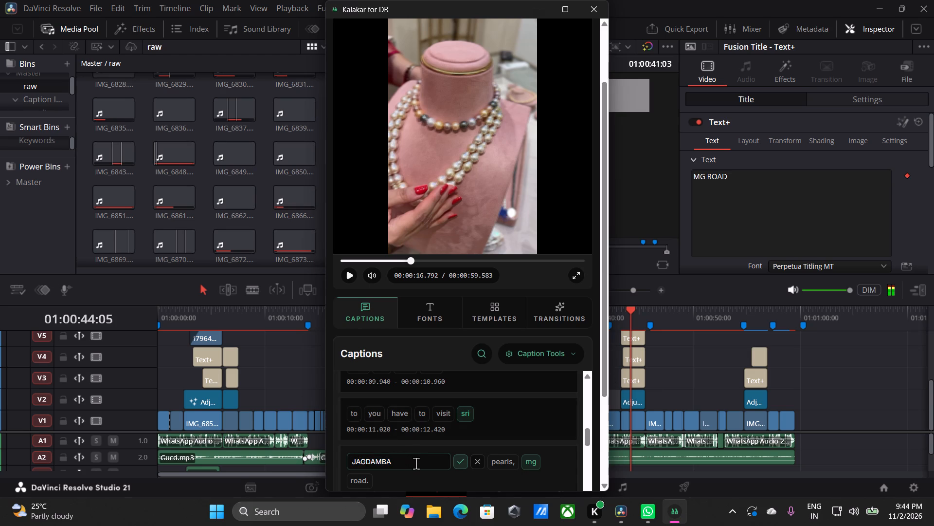
click(463, 467)
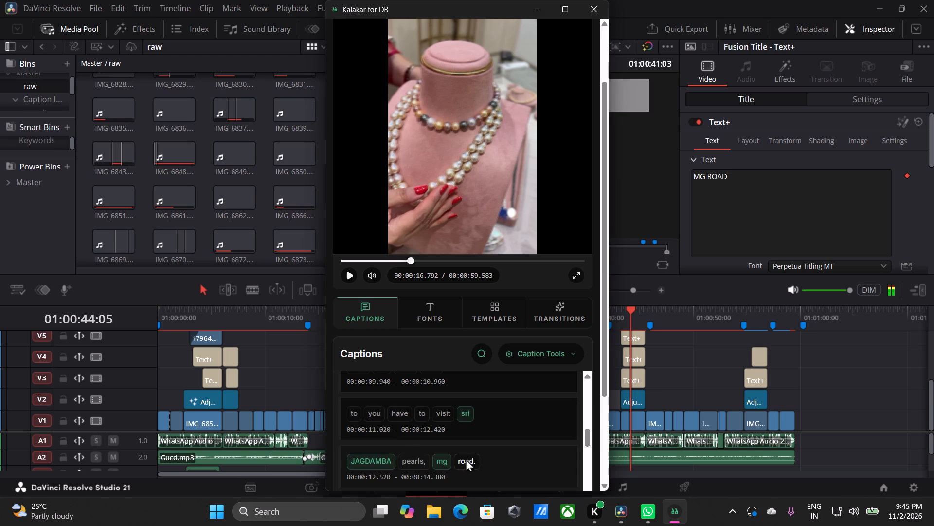
Change "sri" to "SRI" in the "to you have to visit" caption starting at 00:00:11.020.
click(469, 415)
double_click(462, 416)
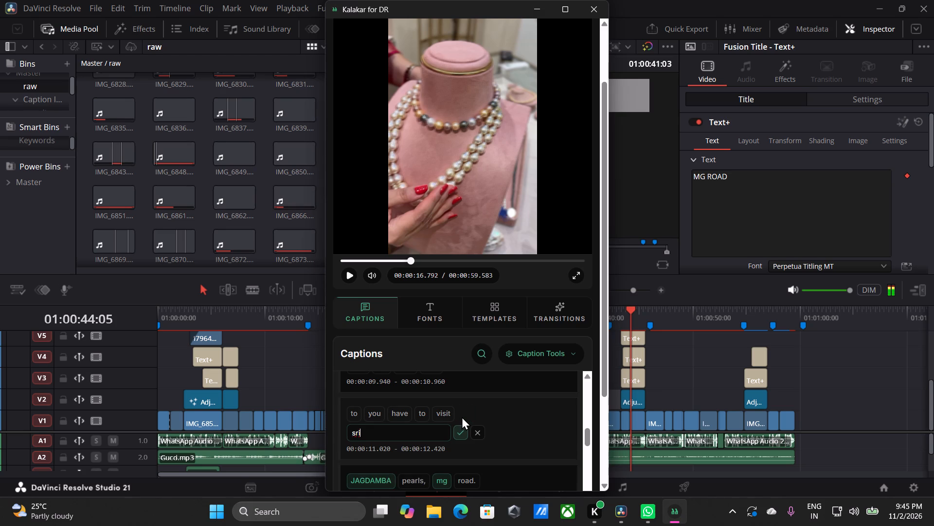
key(ctrl+BackSpace)
text(sri)
key(BackSpace)
key(BackSpace)
key(BackSpace)
text(SRI)
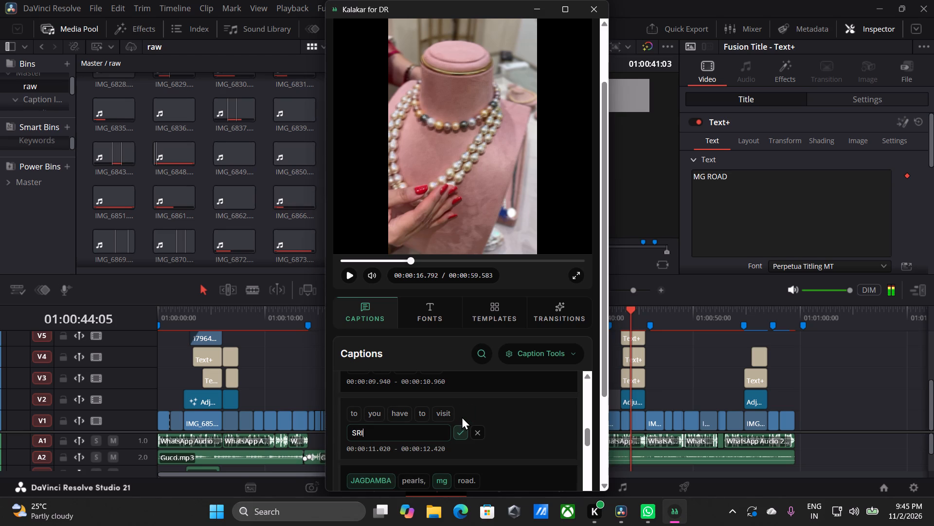
click(462, 428)
scroll(479, 431, down, 2)
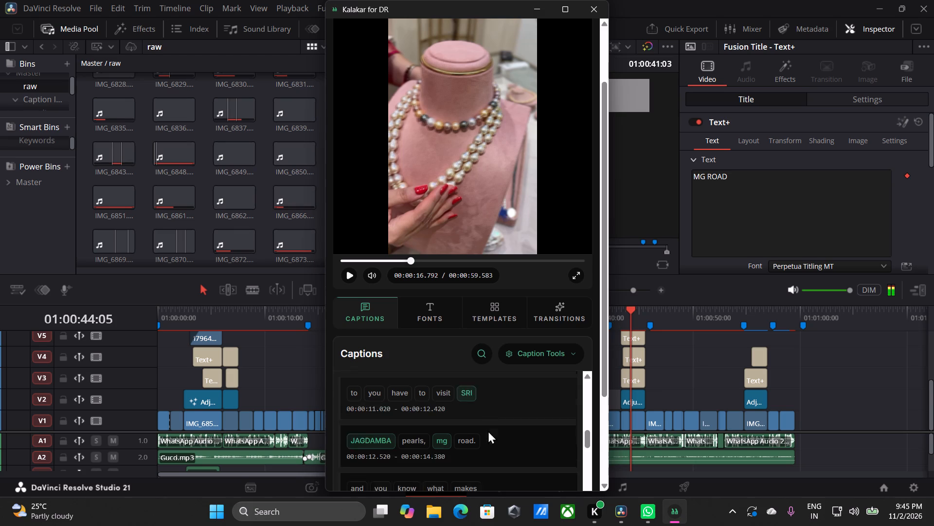
Change "sri jagdamba" to "SRI JAGDAMBA" in the "to shop at" caption starting at 00:00:42.260, pasting the copied word for the second part.
scroll(514, 437, down, 5)
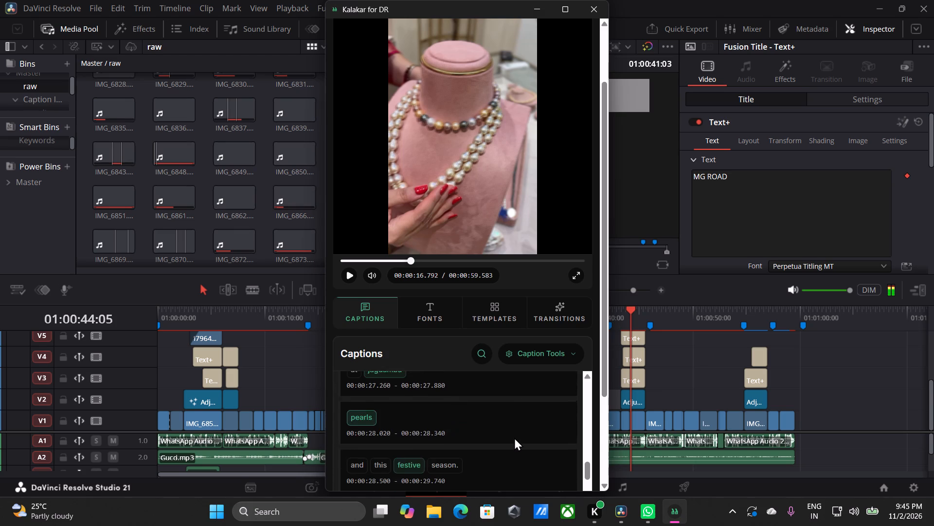
scroll(514, 437, down, 7)
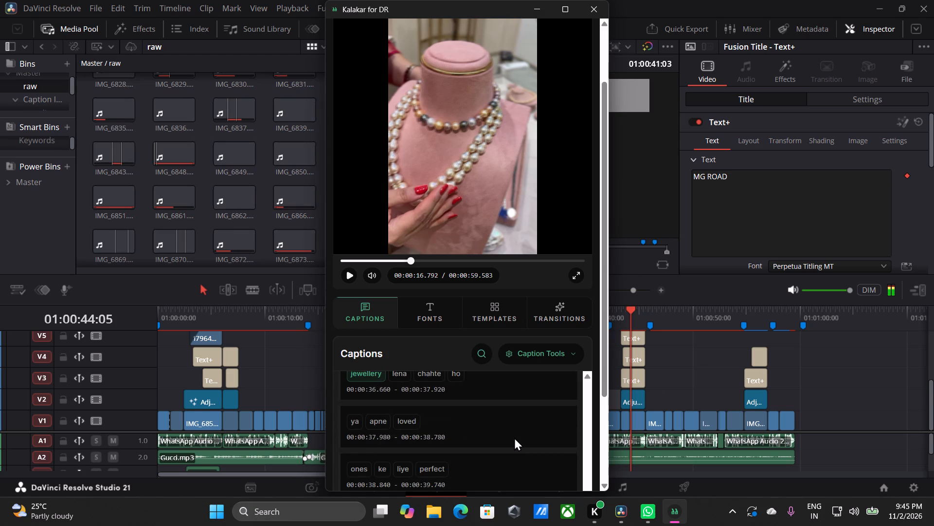
scroll(514, 437, down, 5)
scroll(470, 435, up, 1)
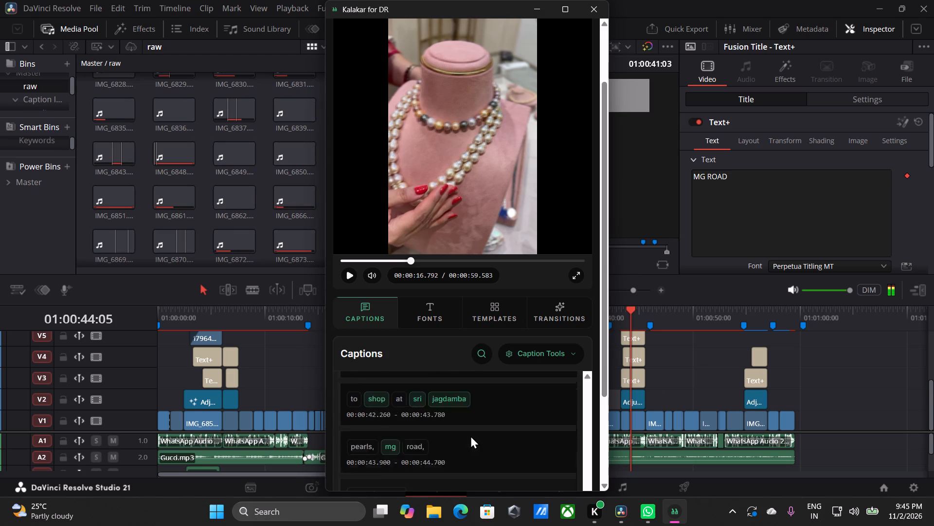
double_click(420, 415)
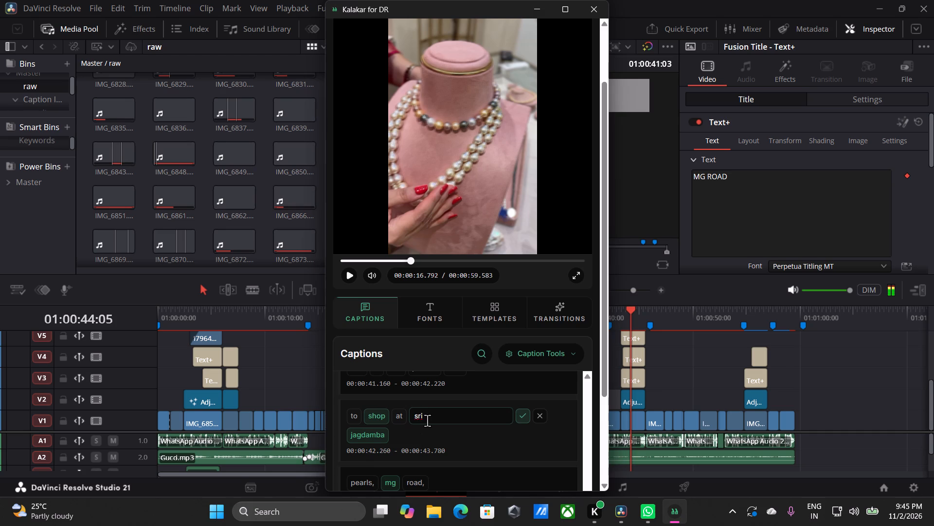
key(ctrl+BackSpace)
text(SRI)
click(523, 418)
double_click(462, 420)
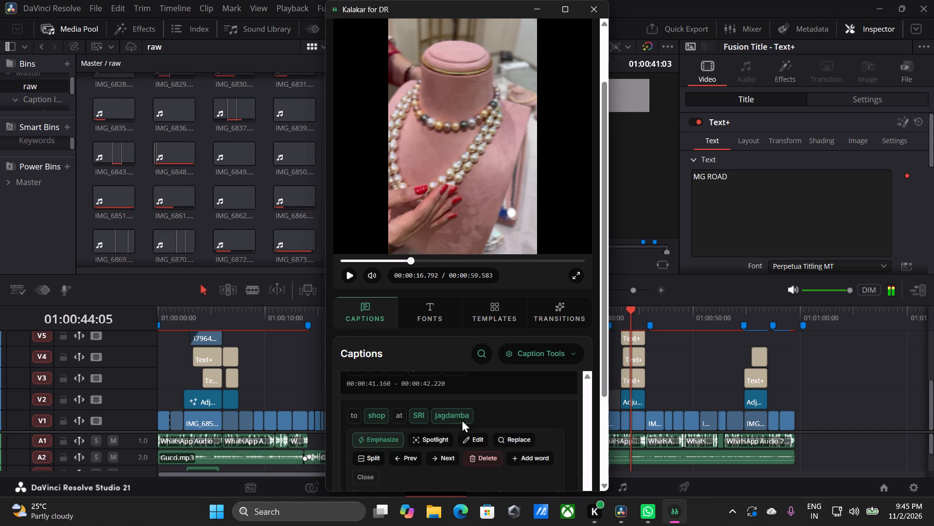
key(ctrl+BackSpace)
key(ctrl+v)
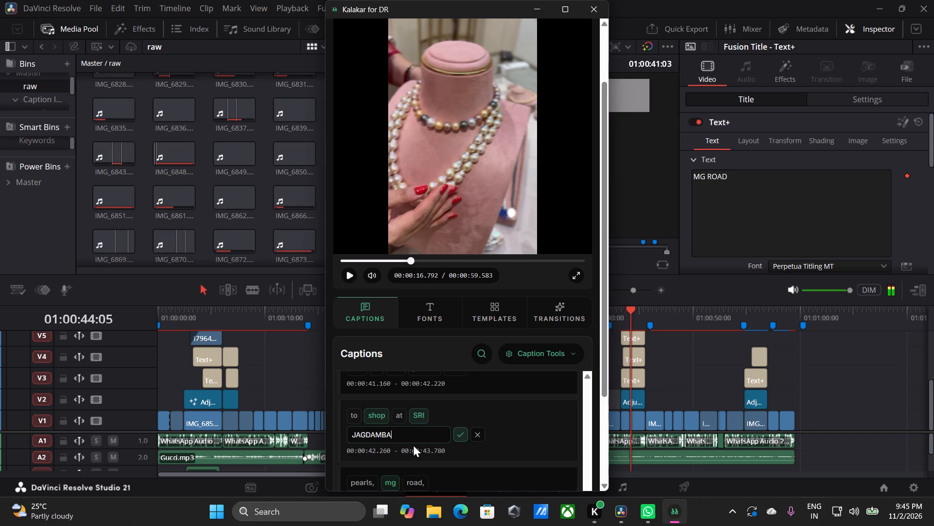
click(459, 430)
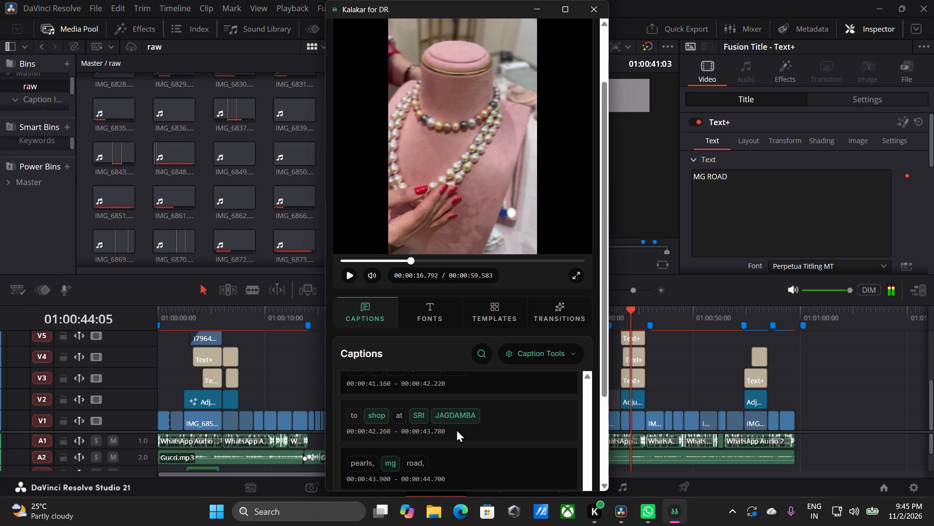
Look through the remaining captions to the end of the list for other words needing correction.
scroll(456, 429, down, 14)
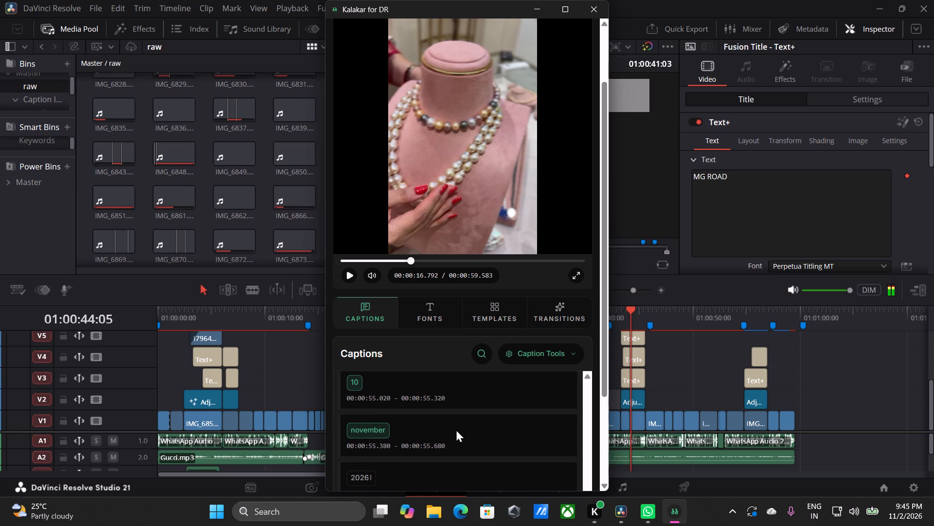
scroll(456, 429, down, 2)
scroll(456, 429, up, 17)
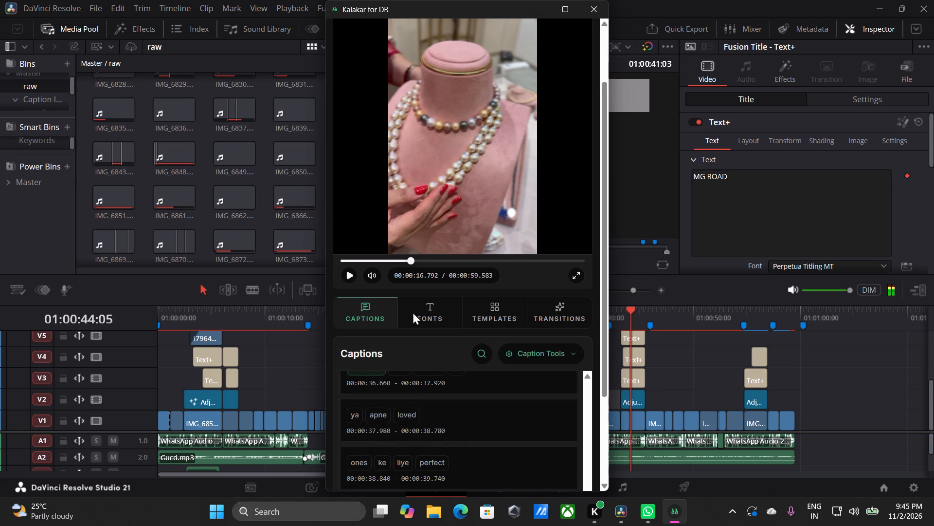
Play the preview from the beginning to about 14 seconds to check the corrected captions.
drag(408, 261, 331, 253)
click(346, 275)
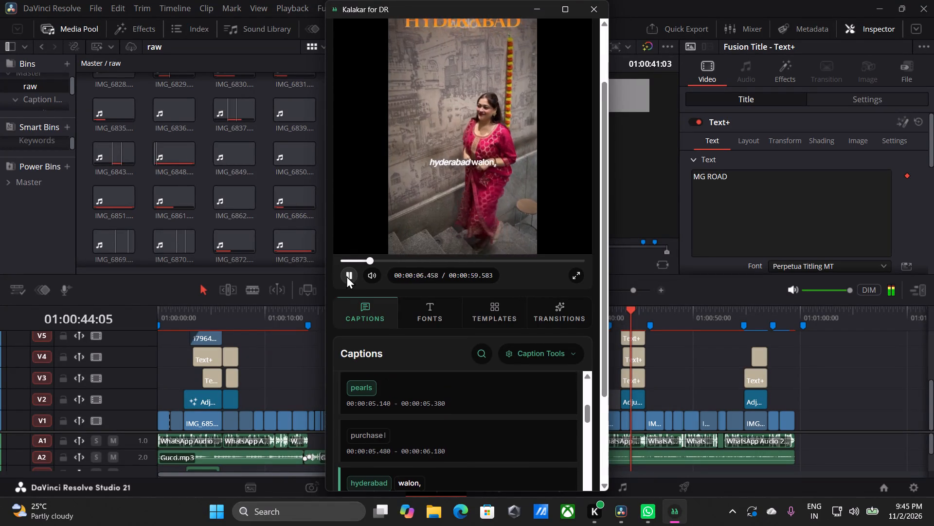
click(346, 276)
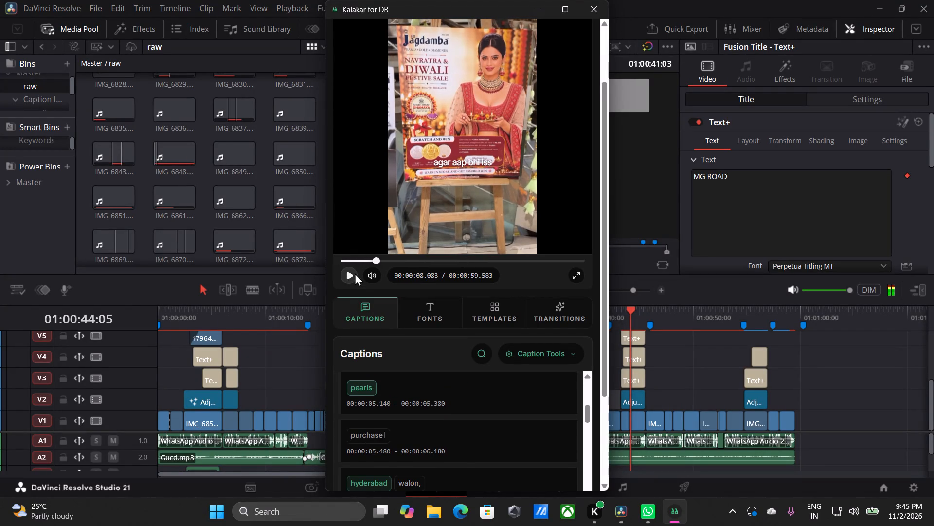
click(346, 274)
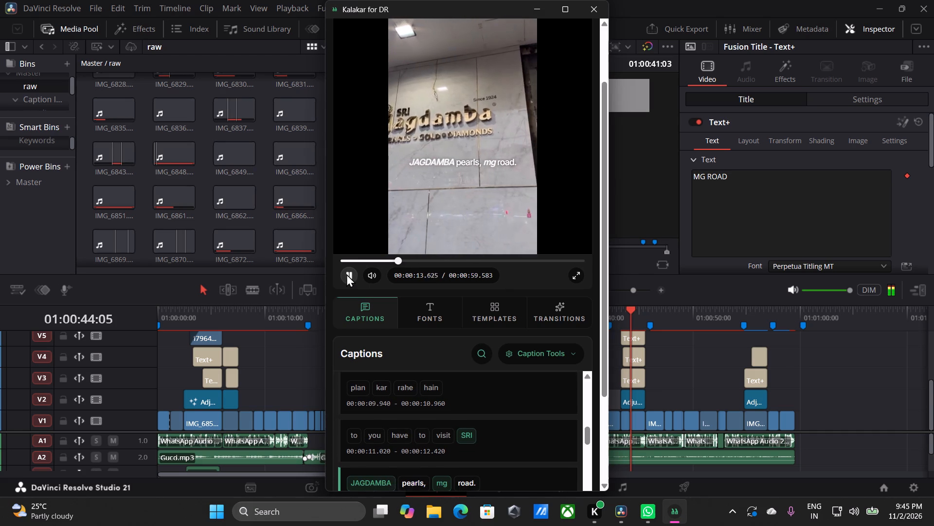
click(346, 274)
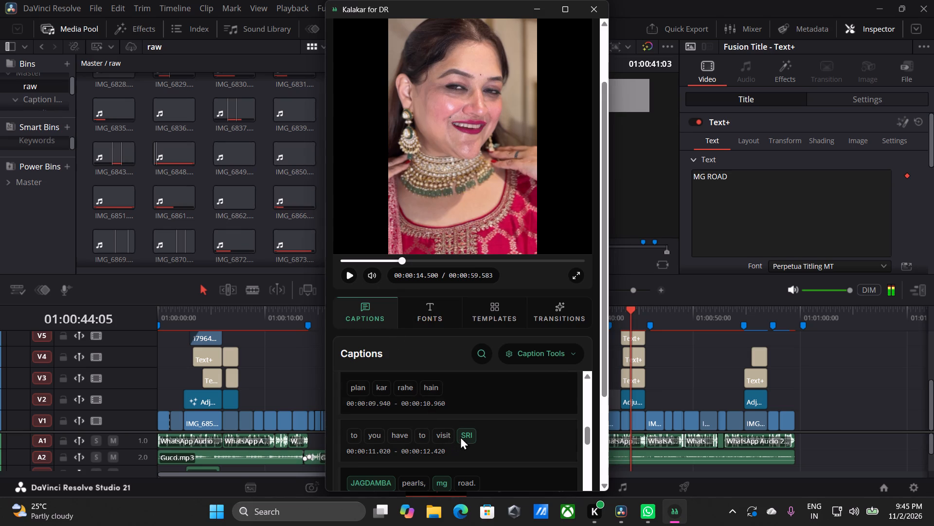
Move the word "SRI" out of the "to you have to visit" caption into the following caption, before "JAGDAMBA".
scroll(461, 436, down, 1)
drag(470, 376, 441, 400)
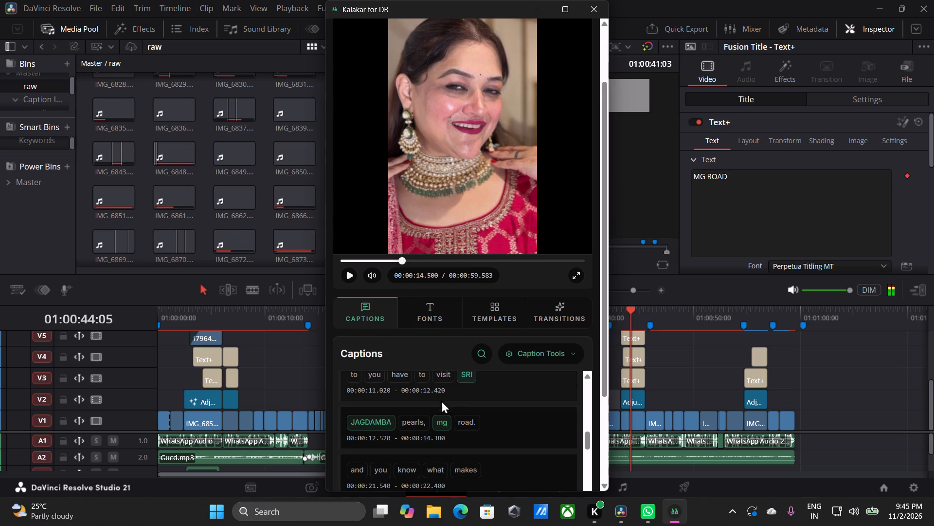
drag(441, 400, 360, 428)
drag(466, 371, 376, 432)
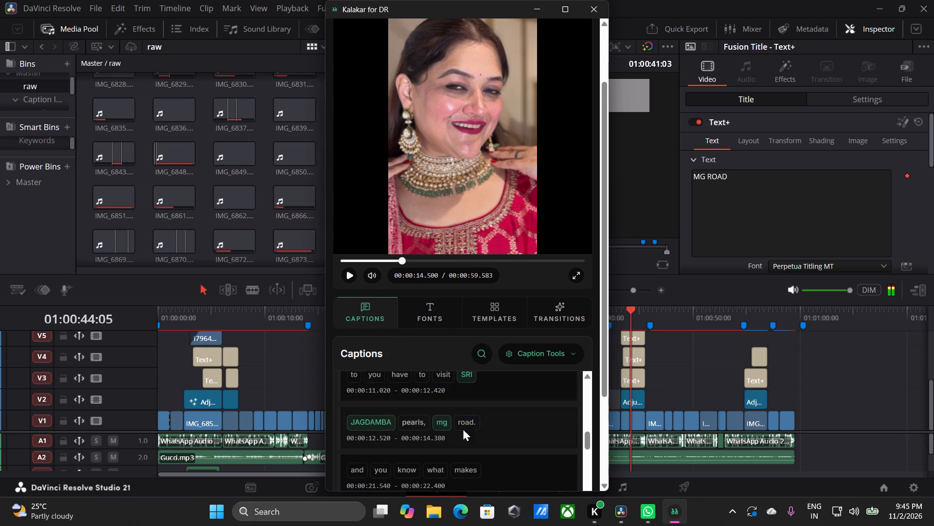
scroll(476, 425, up, 1)
click(459, 435)
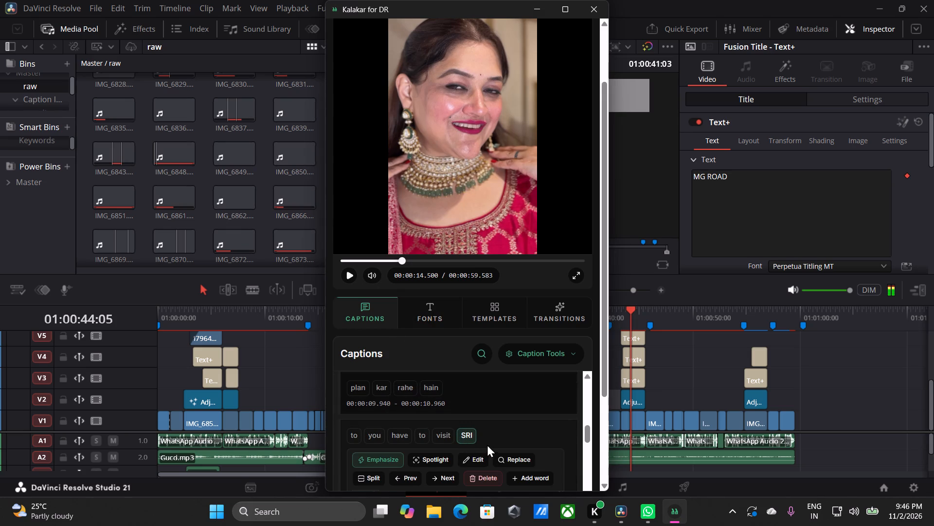
click(437, 476)
scroll(485, 437, down, 1)
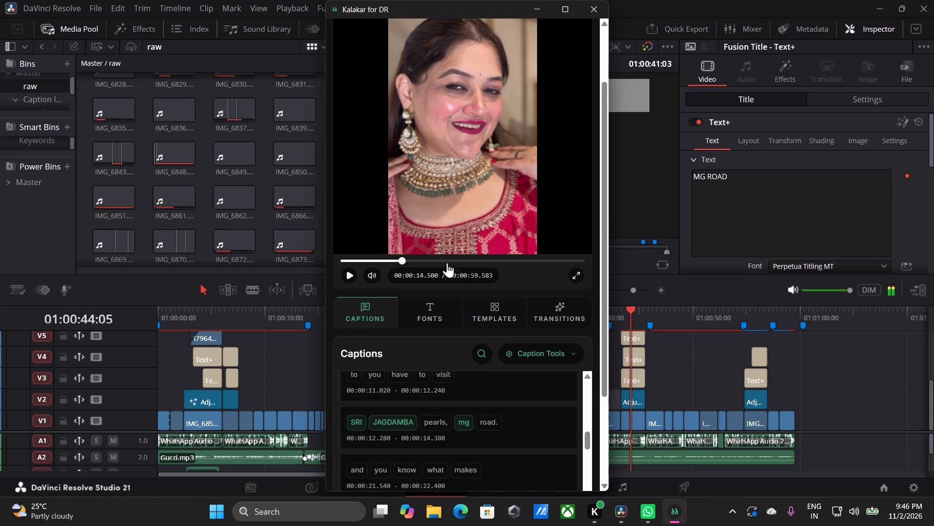
Replay the preview around the "SRI JAGDAMBA pearls" caption, up to about 16 seconds.
click(394, 258)
click(352, 272)
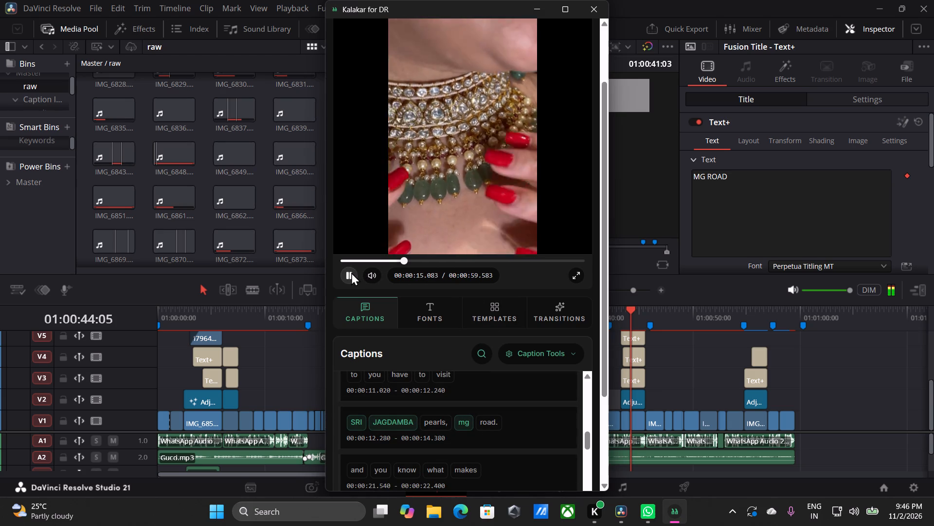
click(351, 272)
Change "mg" to "Mg" in the "SRI JAGDAMBA pearls" caption starting at 00:00:12.280.
click(485, 422)
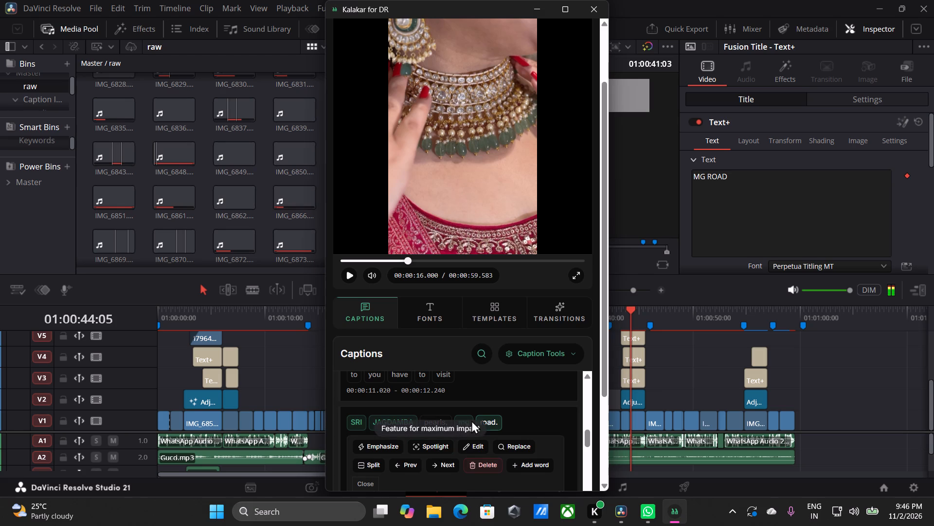
double_click(464, 422)
double_click(468, 423)
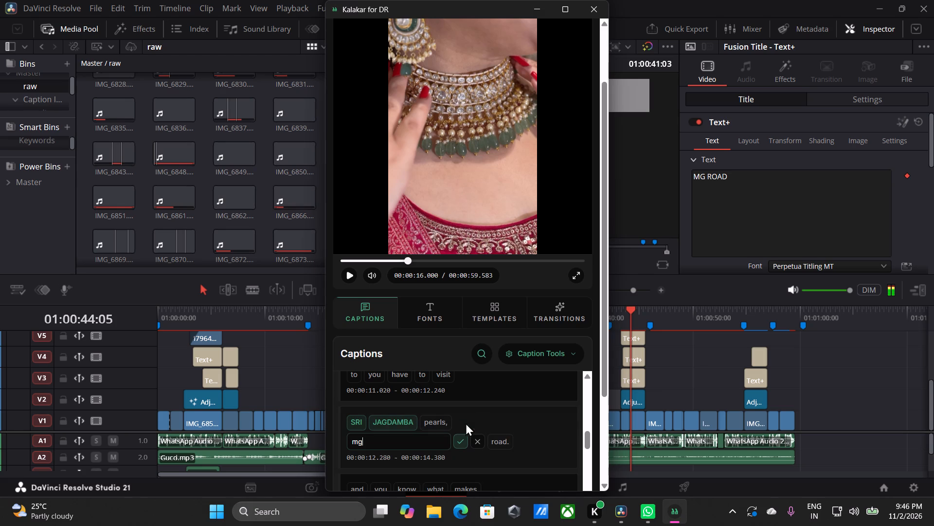
key(Left)
key(BackSpace)
key(shift+m)
key(BackSpace)
key(m)
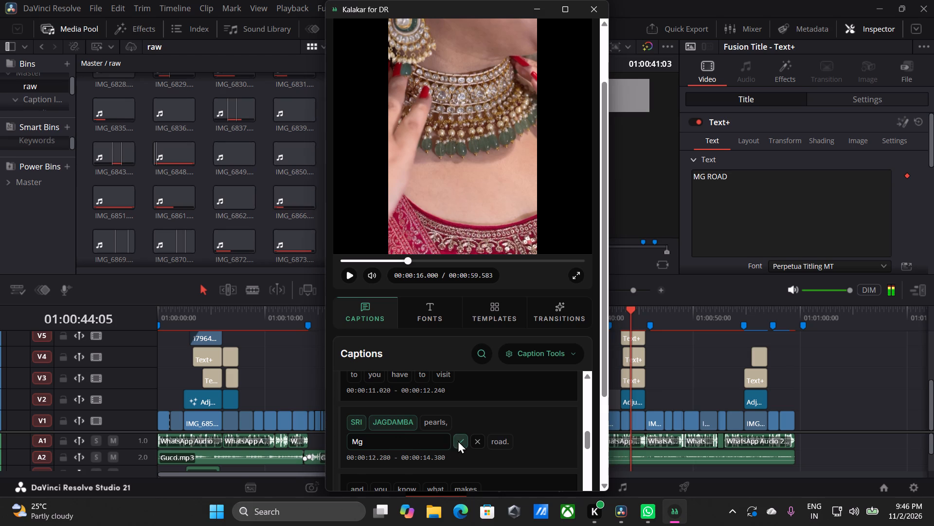
click(458, 440)
Play the preview from about 16 seconds to the end of the video to check the remaining captions.
scroll(508, 441, down, 1)
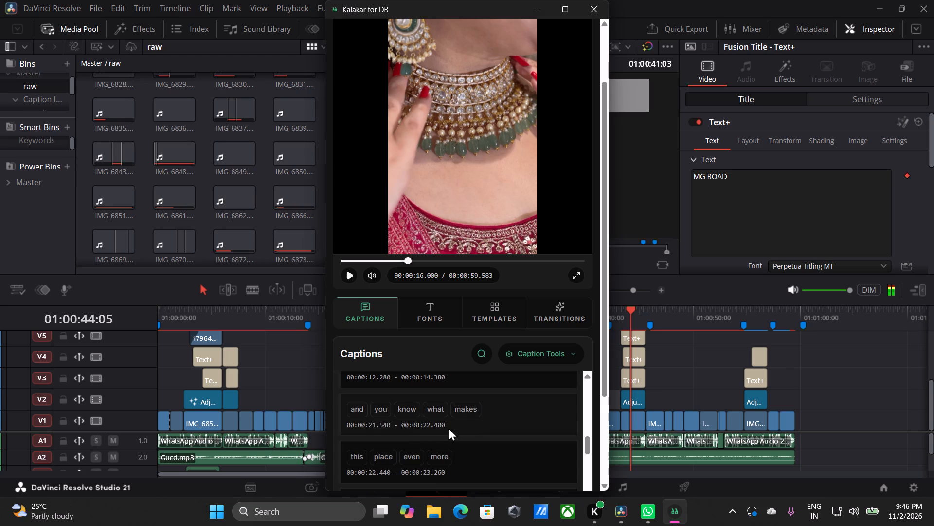
click(352, 274)
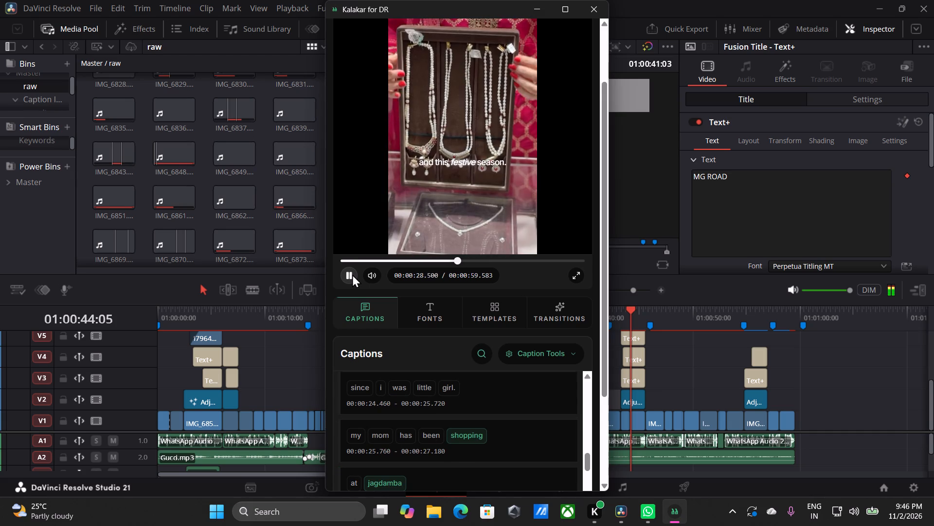
click(352, 274)
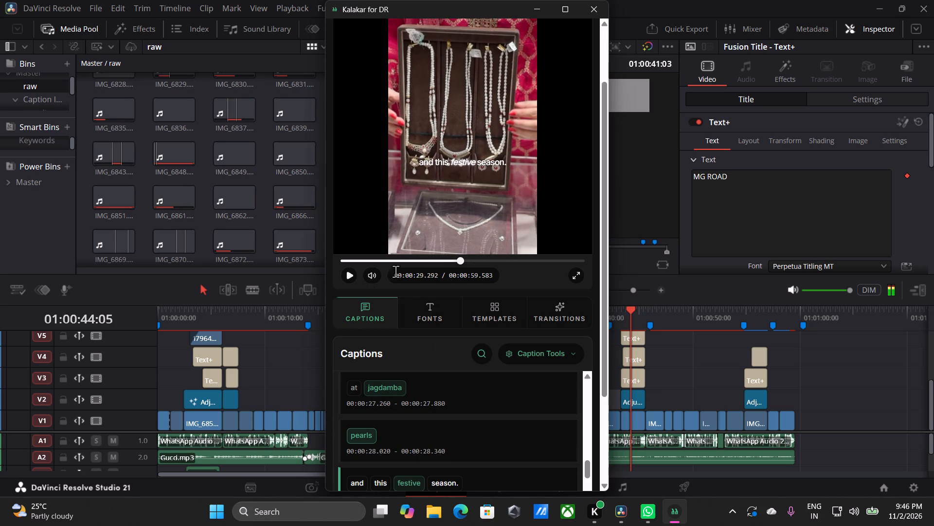
click(351, 278)
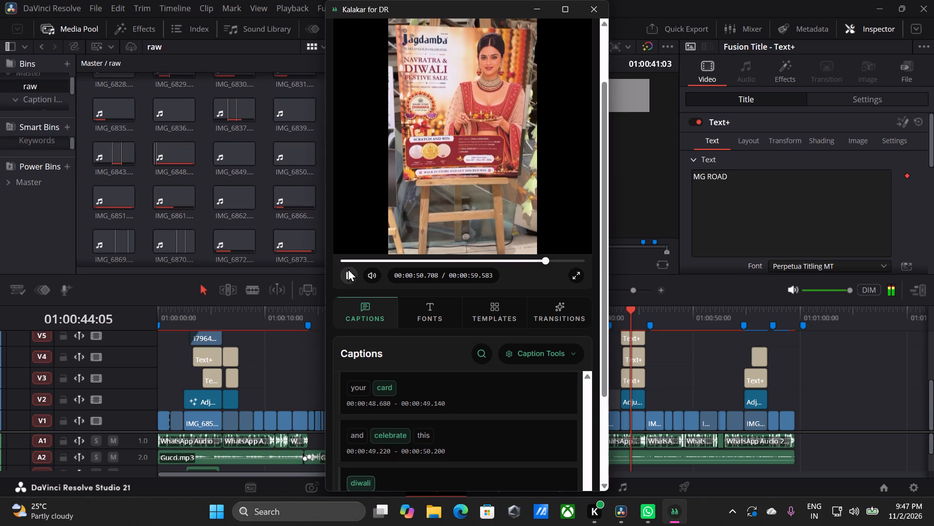
click(351, 270)
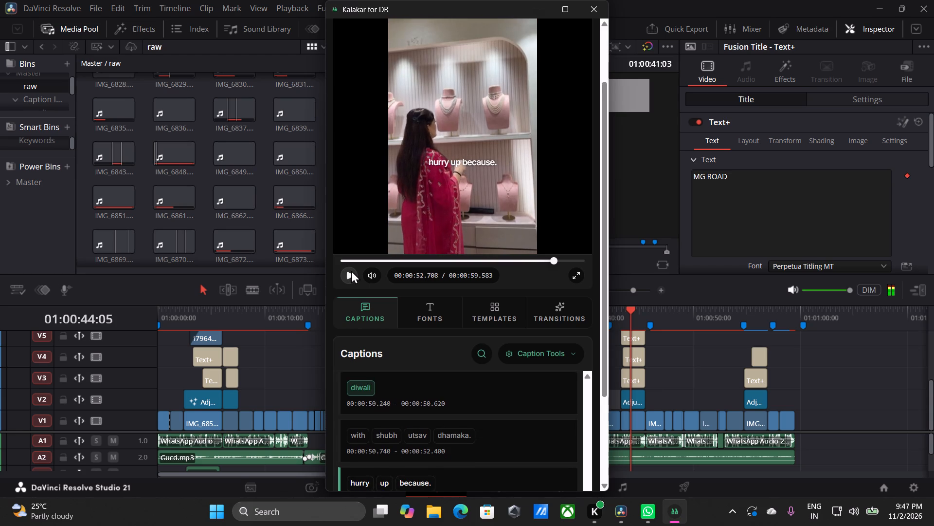
click(351, 270)
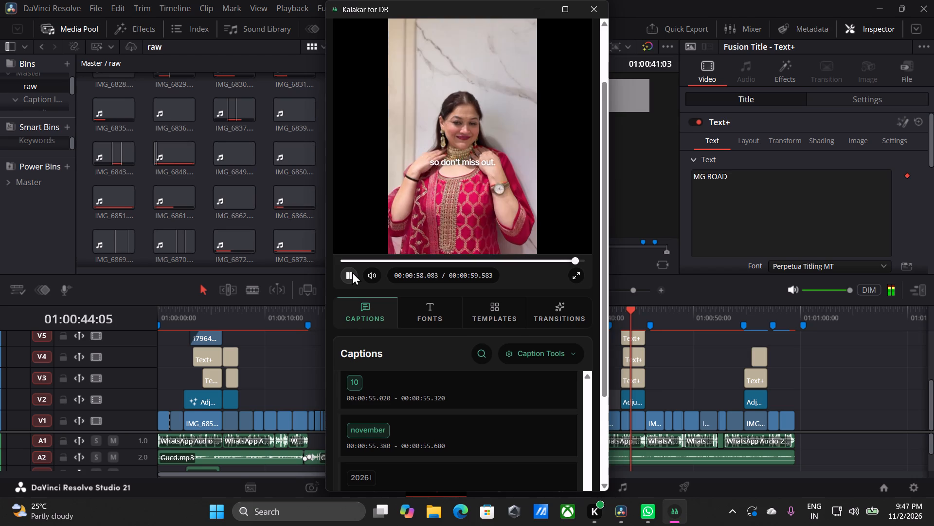
click(352, 272)
click(352, 272)
click(355, 276)
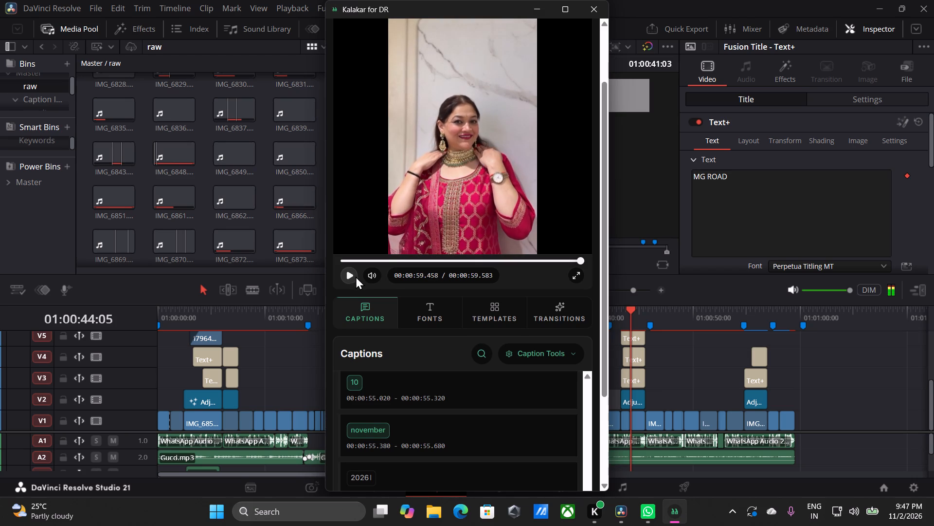
Add the corrected captions to the timeline as a Template Caption layer.
scroll(460, 208, up, 1)
click(580, 22)
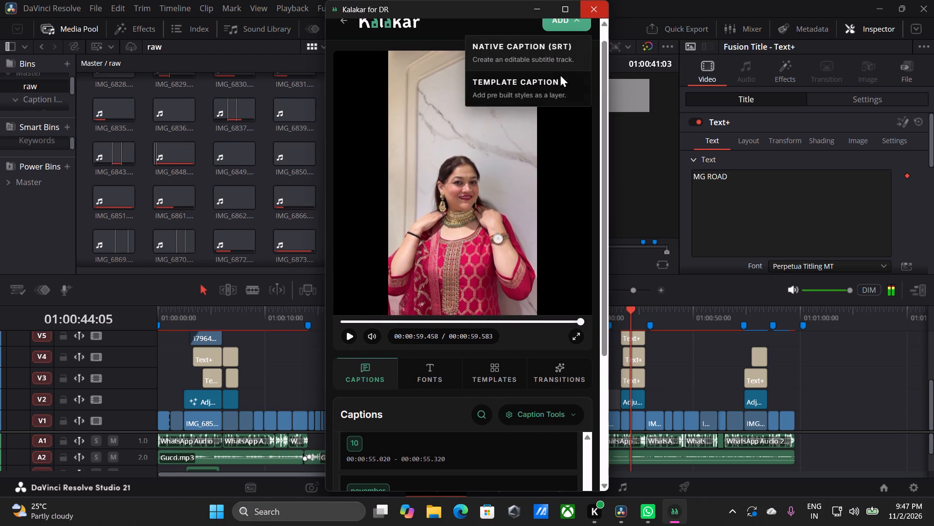
click(554, 86)
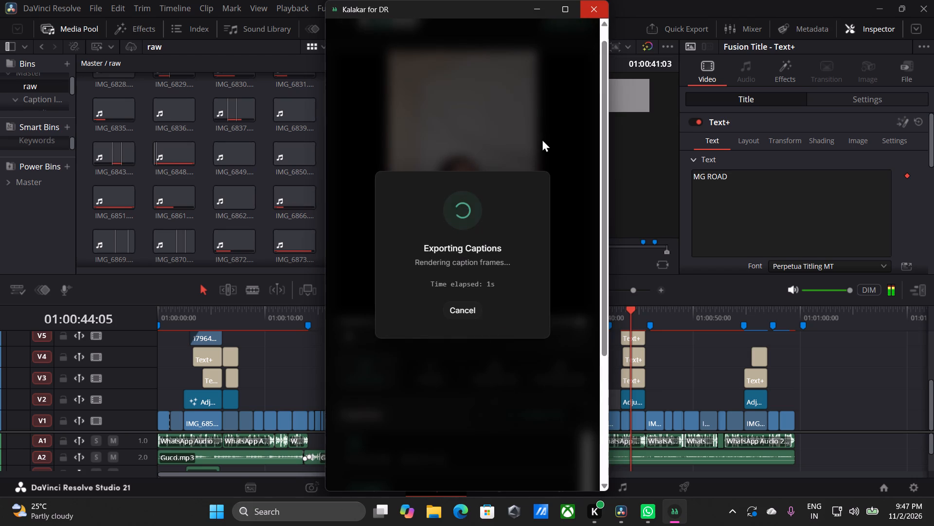
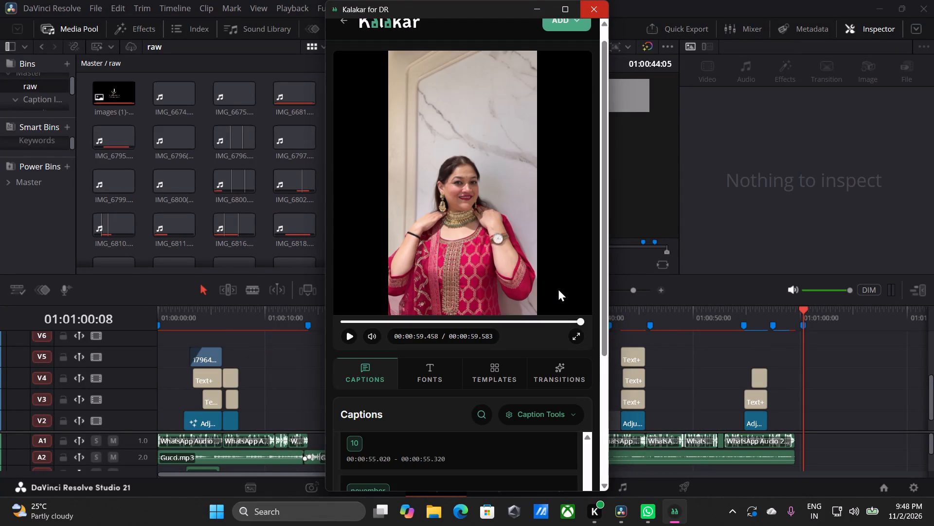
Minimize the Kalakar window to return to Timeline 1 in DaVinci Resolve.
scroll(541, 177, up, 1)
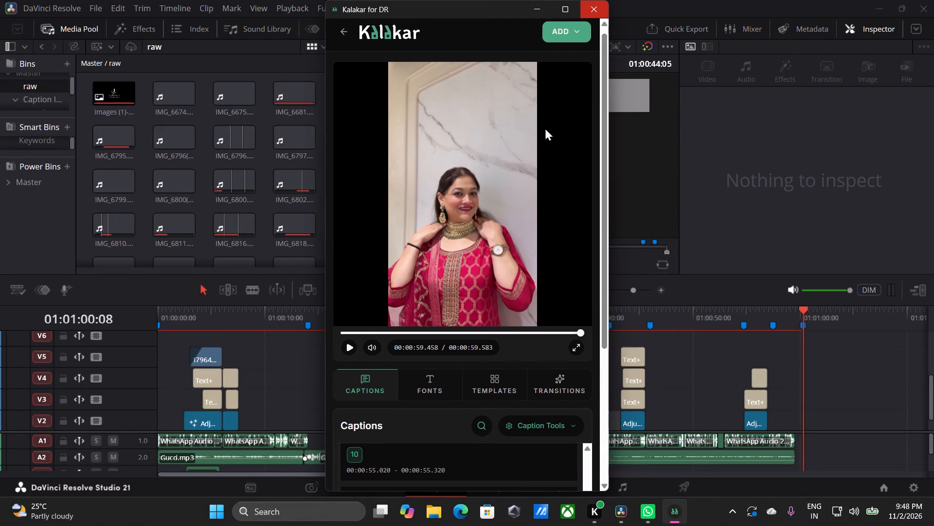
click(544, 7)
Split the full-length caption clip on V10 at the eight markers from 01:00:14:02 onward, matching the V9 caption segment edges.
scroll(654, 322, up, 1)
scroll(681, 370, up, 3)
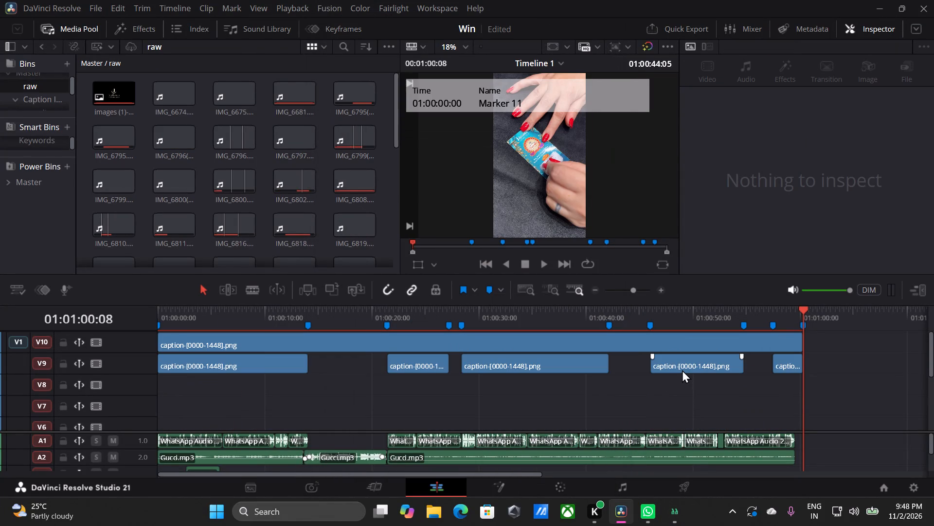
click(309, 312)
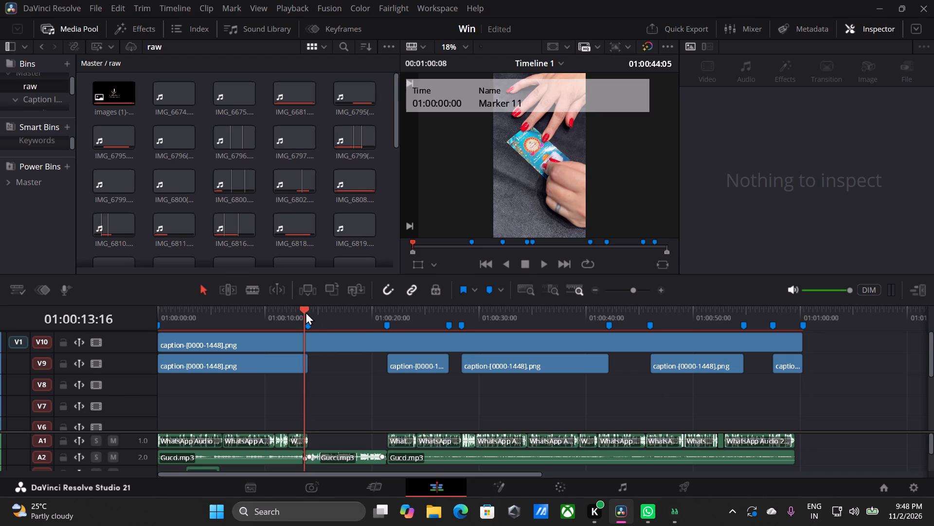
double_click(305, 312)
drag(303, 310, 310, 308)
click(326, 338)
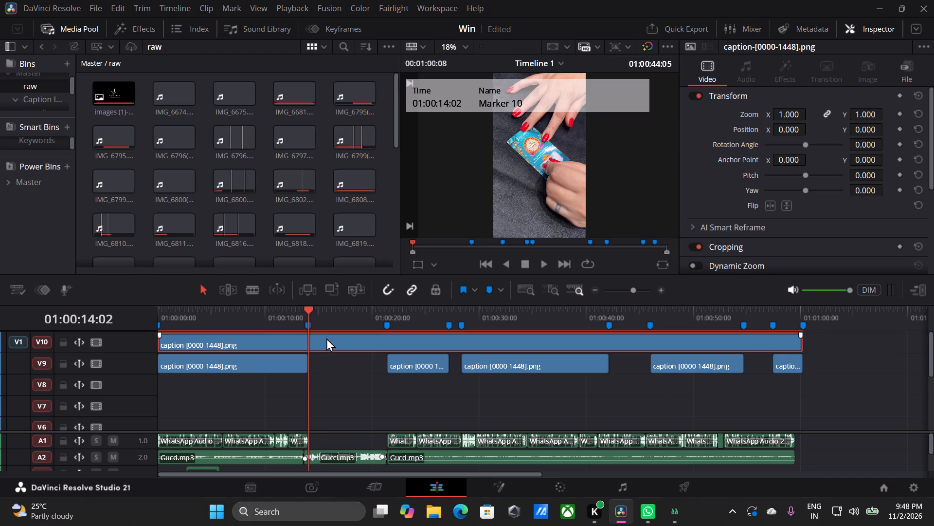
key(b)
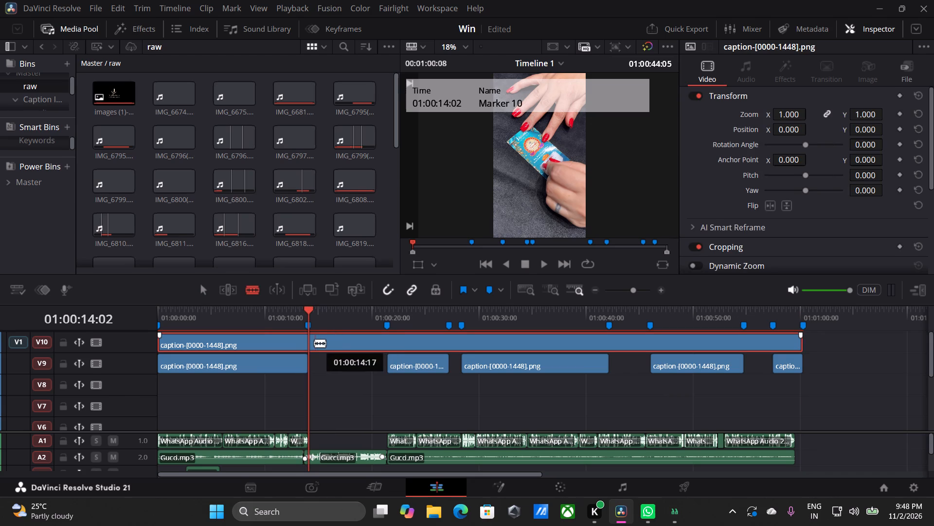
click(309, 343)
click(388, 347)
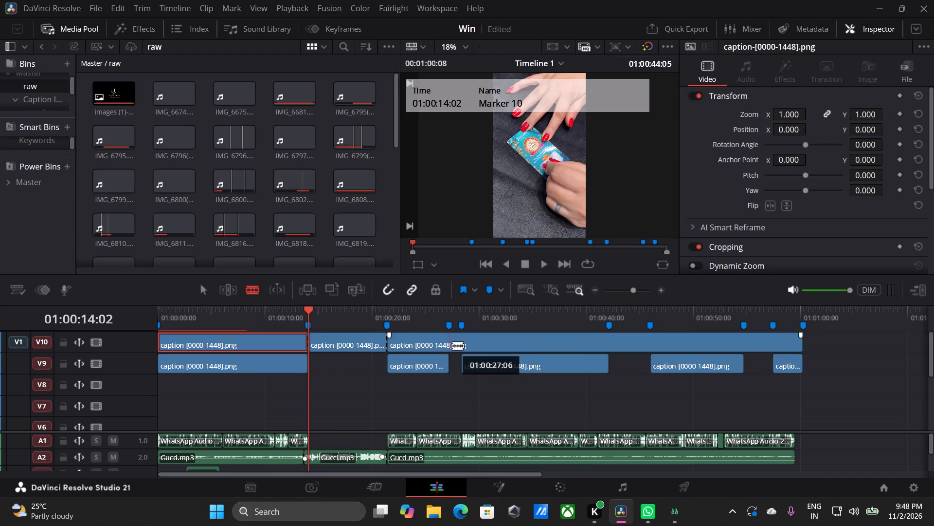
click(451, 345)
click(463, 345)
click(609, 347)
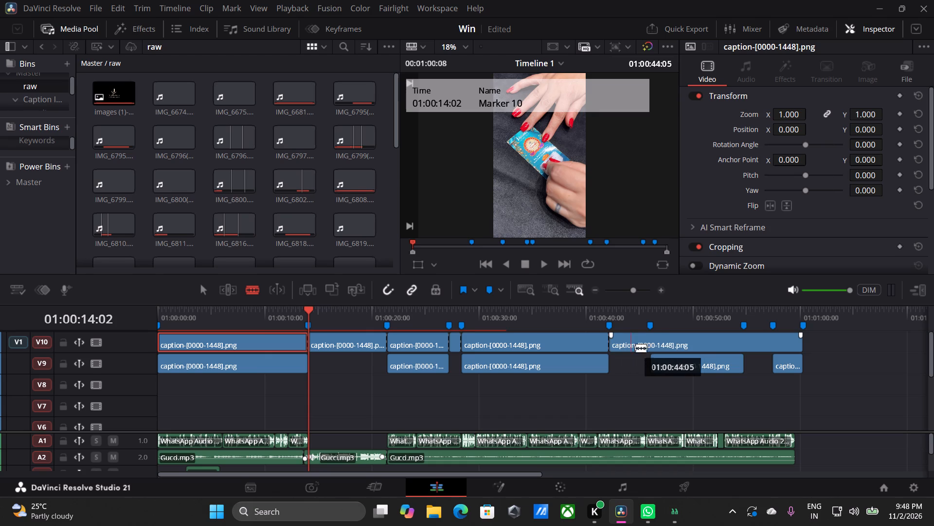
click(653, 348)
click(744, 343)
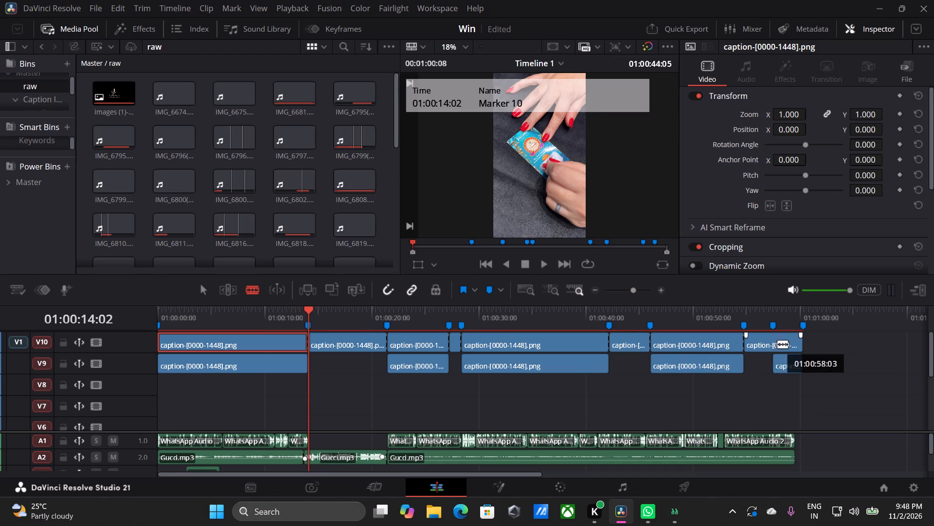
click(773, 344)
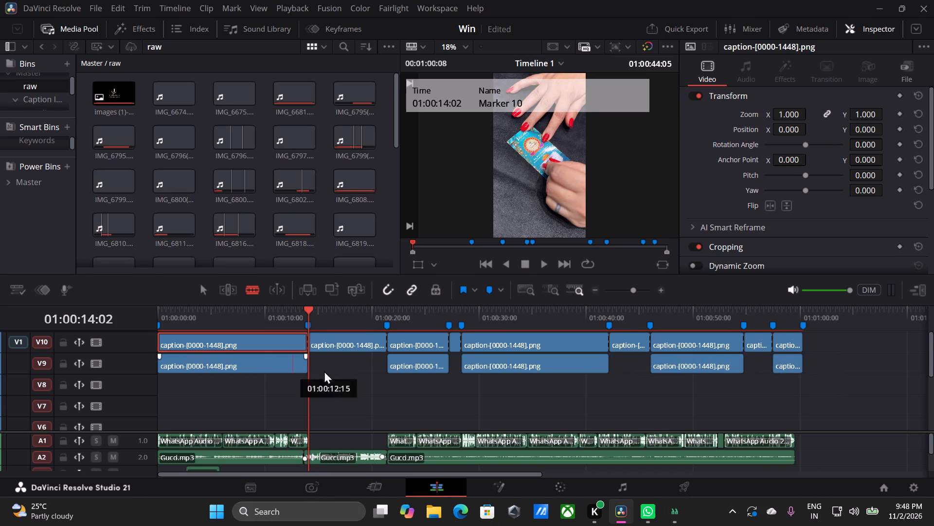
Delete the four V10 caption pieces that lie over the gaps between the V9 caption segments, without closing the gaps.
key(a)
drag(352, 364, 344, 343)
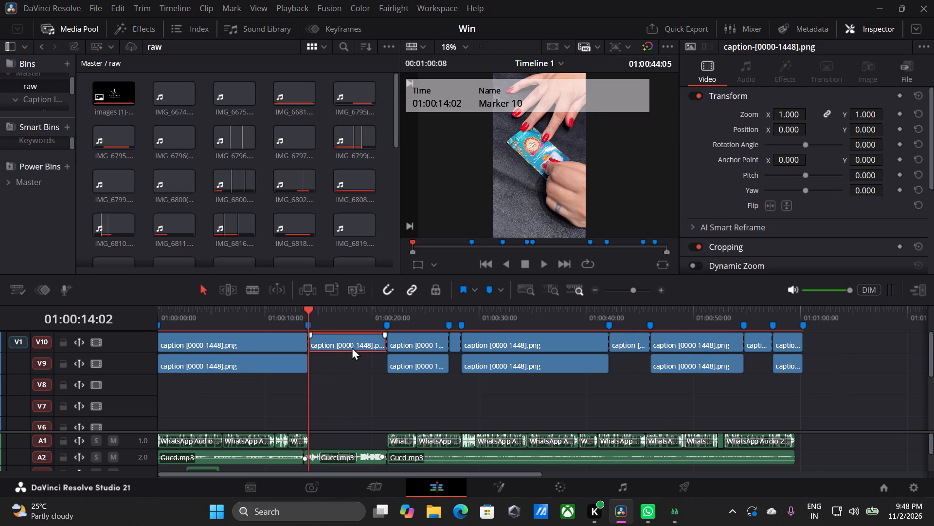
key(BackSpace)
right_click(413, 341)
click(493, 400)
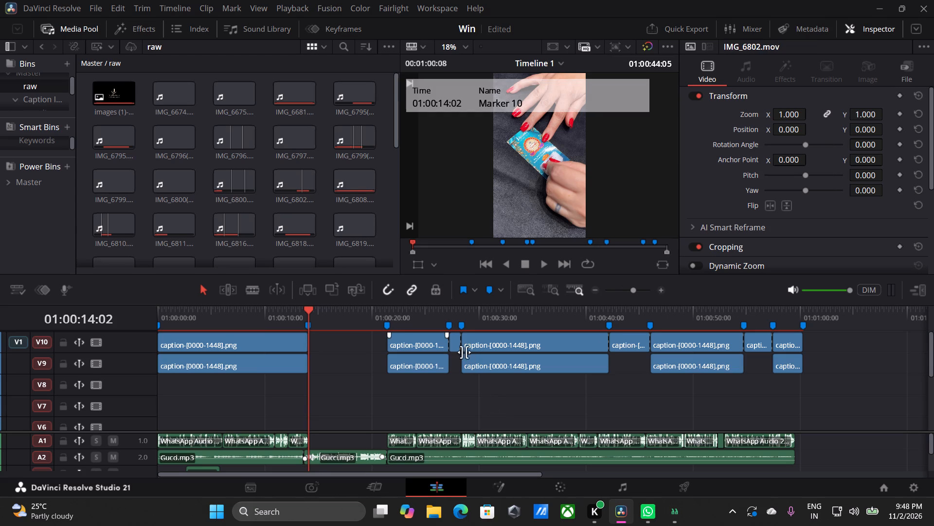
click(456, 347)
key(q)
click(628, 337)
key(q)
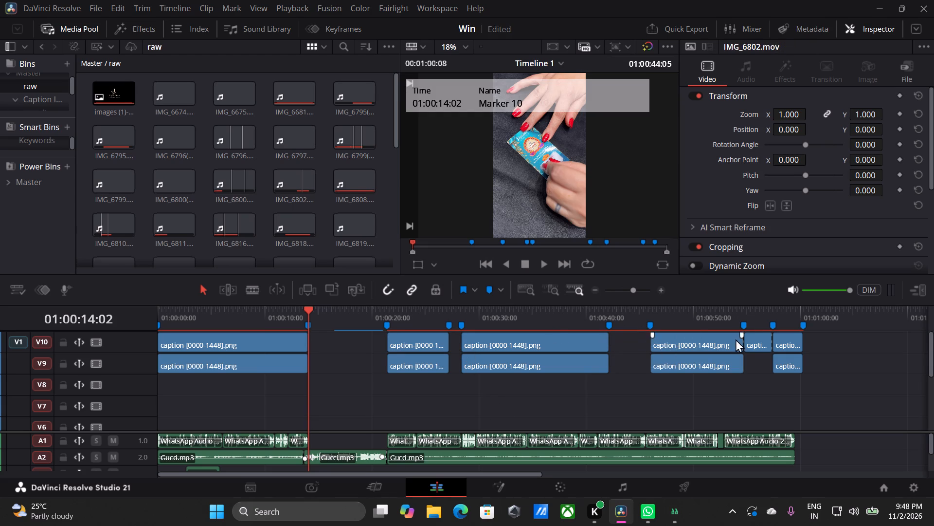
click(758, 342)
key(q)
Try to play Timeline 1 from 01:00:00:00 to check the new V10 captions.
drag(282, 315, 139, 318)
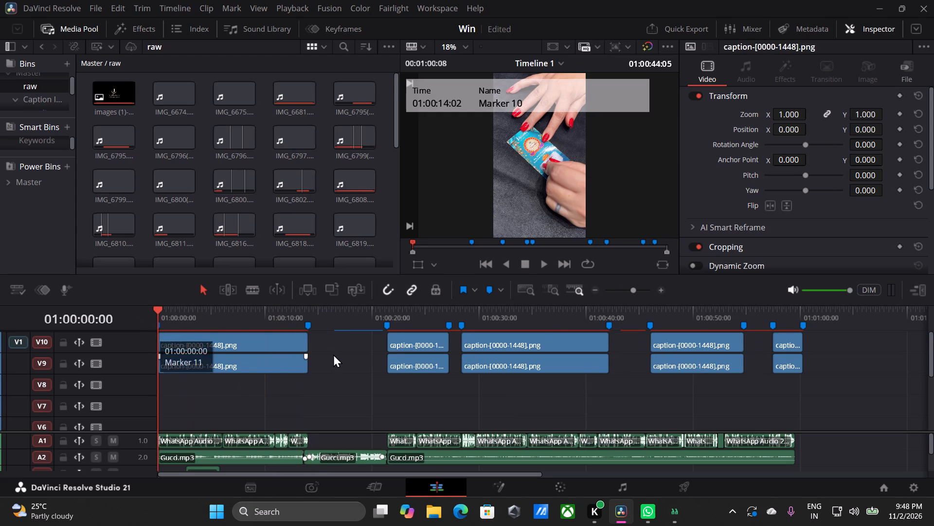
key(space)
alt+scroll(355, 366, up, 8)
key(space)
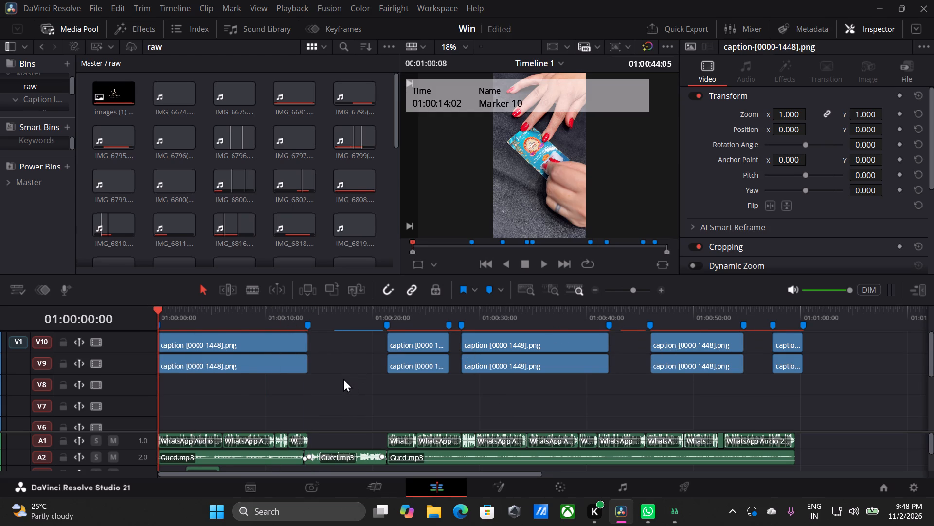
alt+scroll(417, 392, down, 5)
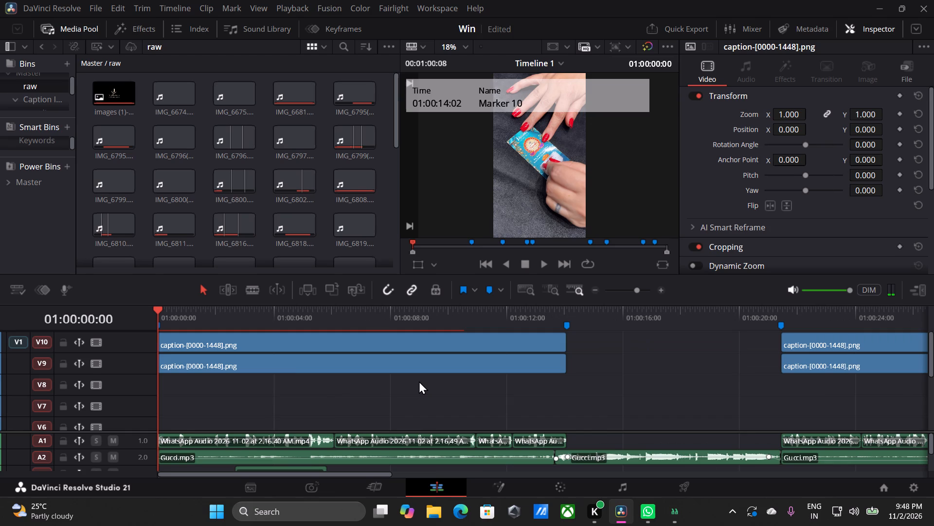
key(space)
key(space)
Save the Win project.
key(ctrl+s)
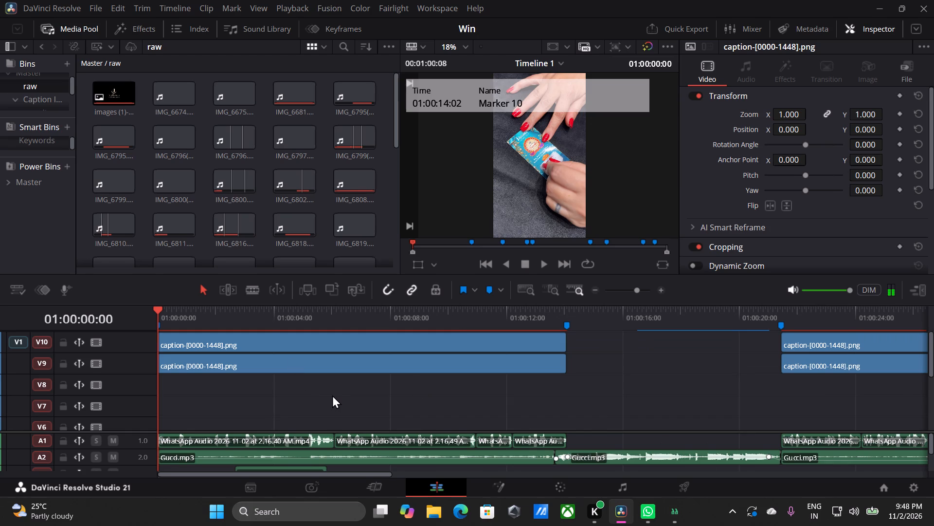
key(ctrl+s)
Close DaVinci Resolve.
click(933, 0)
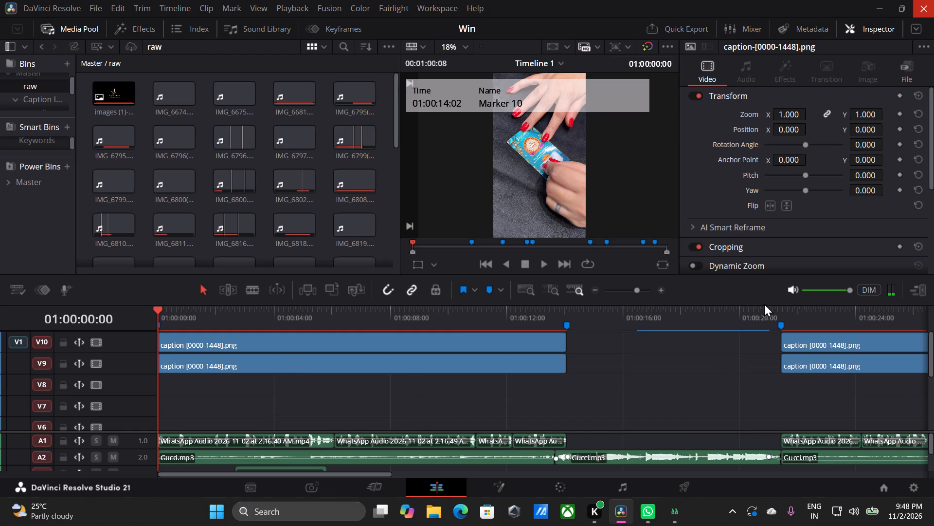
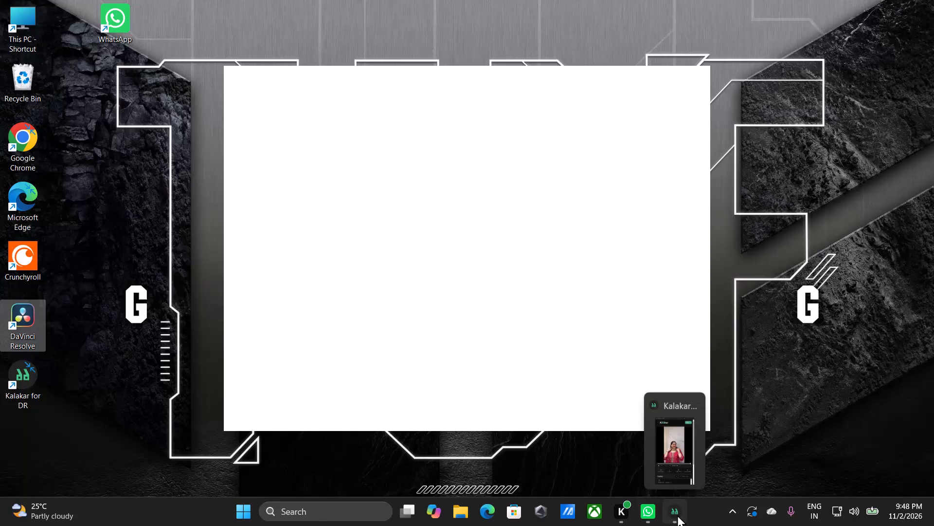
Switch to the Kalakar for DR window and close it while DaVinci Resolve restarts.
click(677, 515)
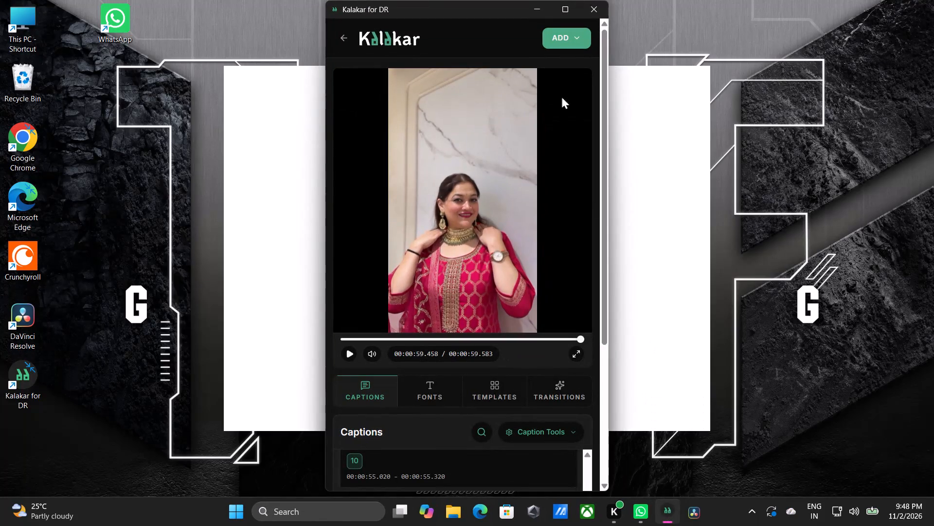
click(593, 6)
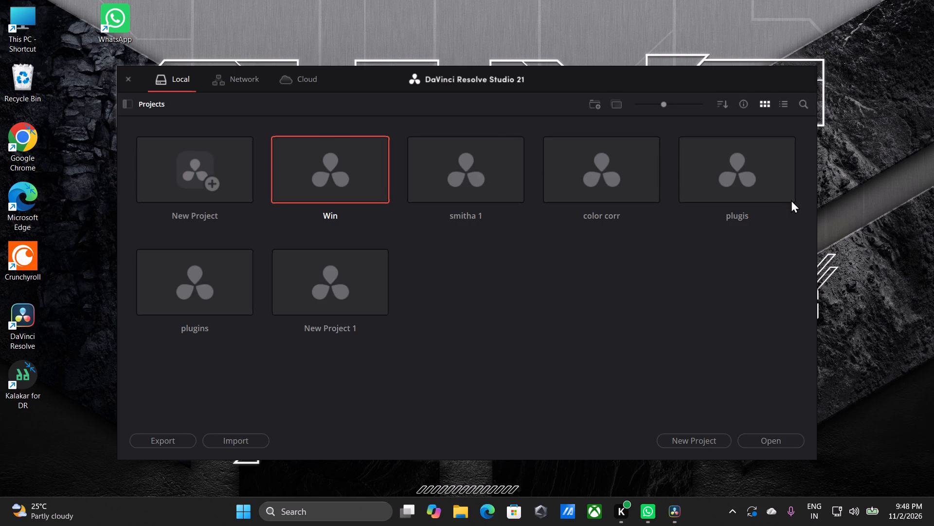
Reopen the Win project from the local project library in DaVinci Resolve.
double_click(331, 180)
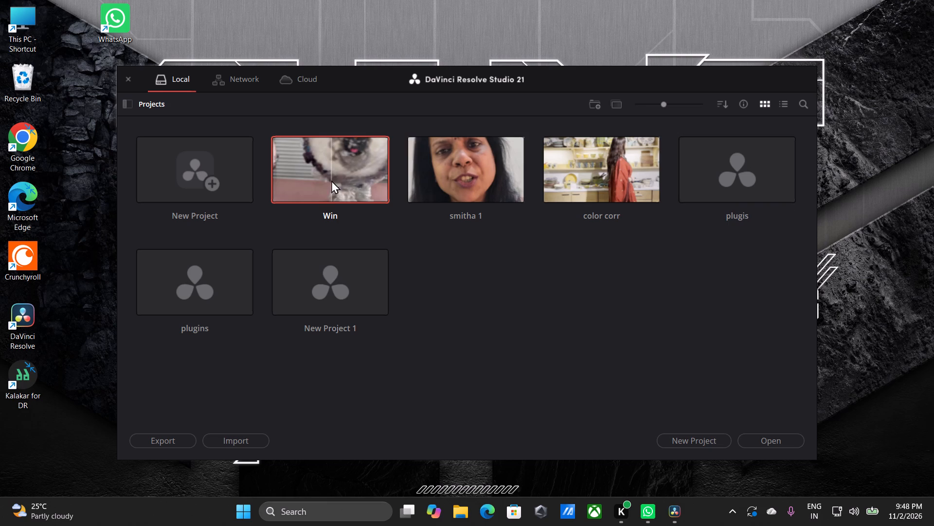
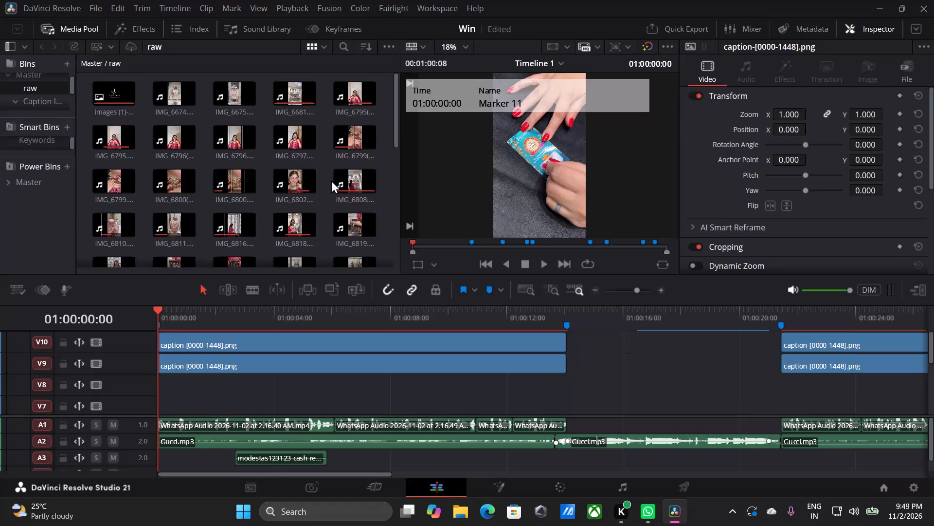
Delete all the duplicate caption clips on V9, keeping the caption layer on V10.
click(363, 333)
drag(180, 317, 188, 318)
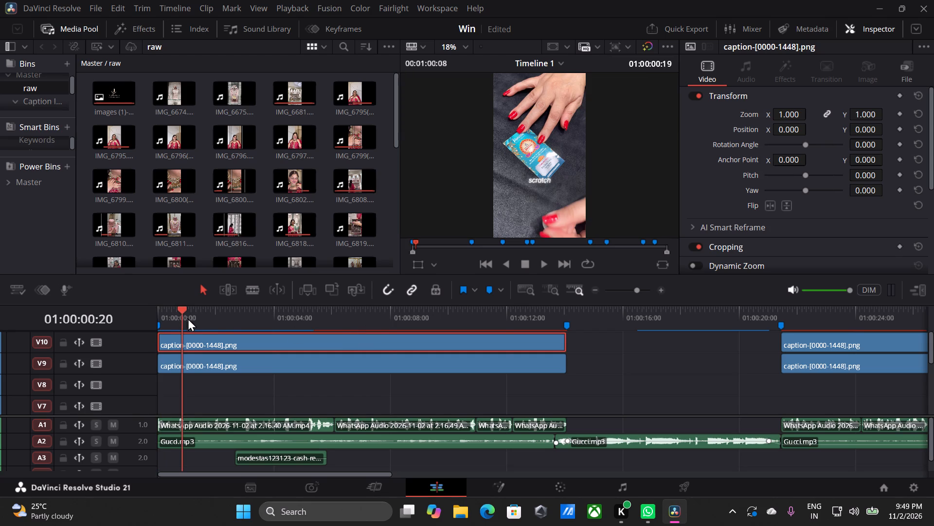
drag(188, 318, 196, 319)
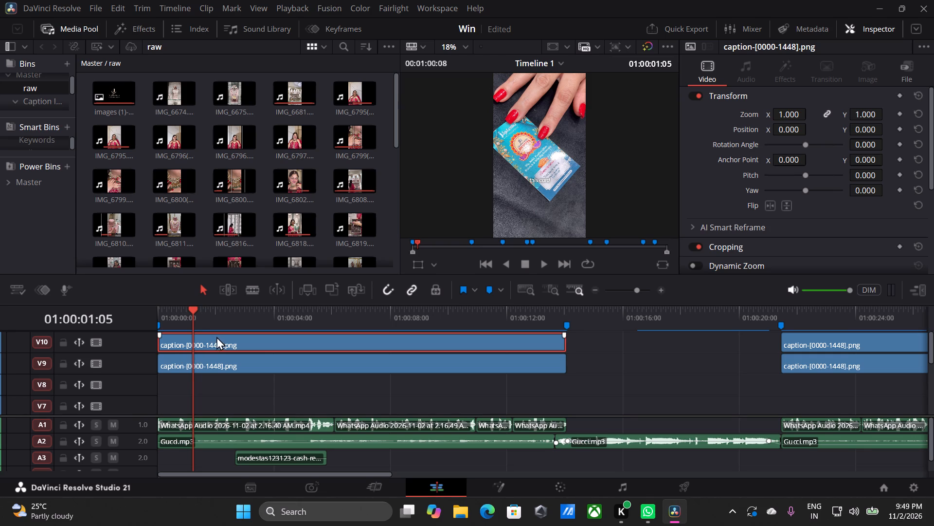
key(space)
key(space)
click(344, 358)
key(BackSpace)
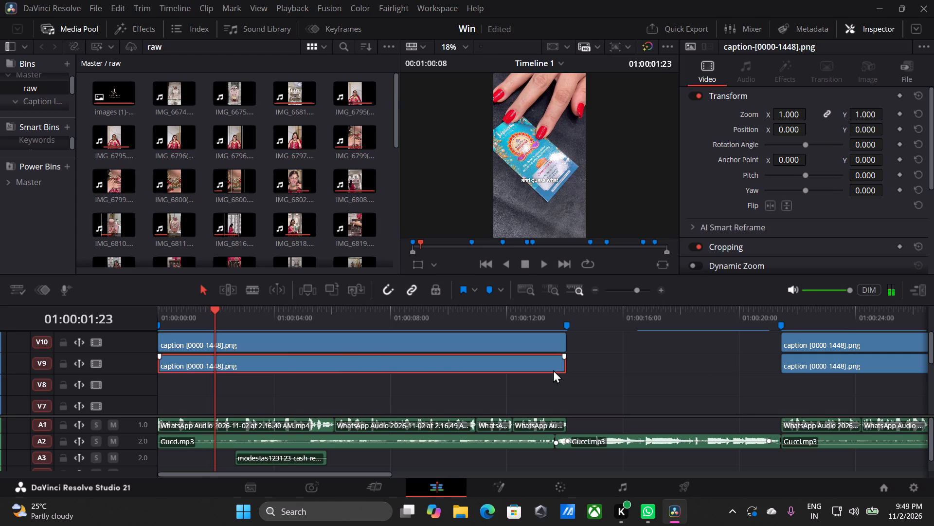
click(800, 362)
key(BackSpace)
alt+scroll(477, 389, down, 3)
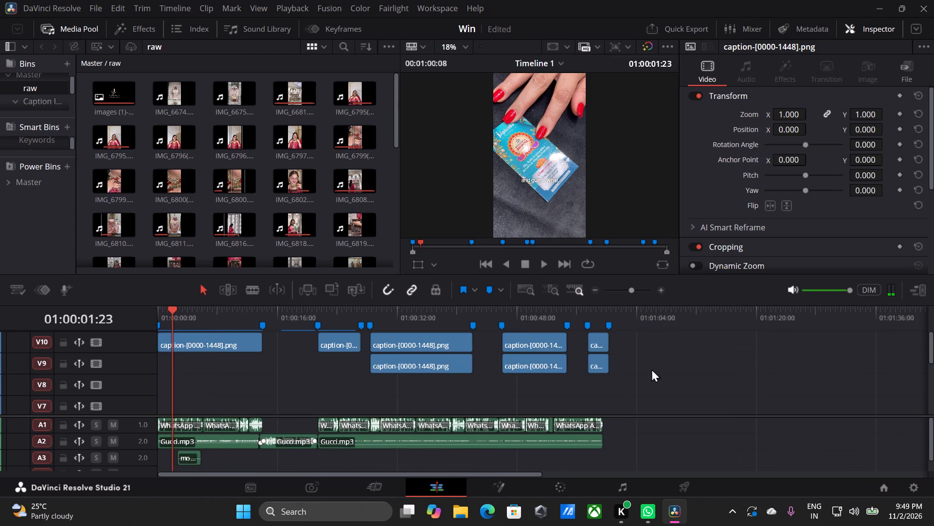
drag(663, 369, 398, 376)
key(backslash)
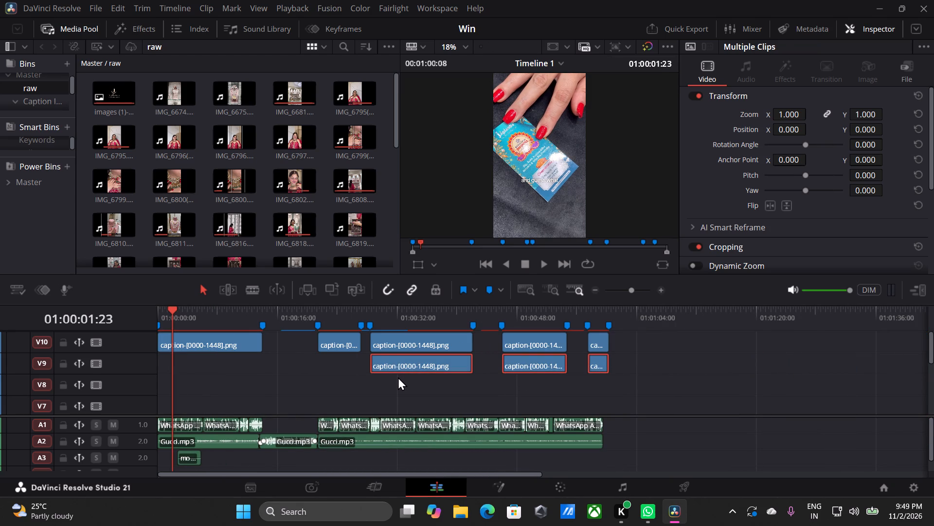
key(BackSpace)
Split the first V10 caption clip at about 01:00:02:16, where the cash-register sound effect starts.
alt+scroll(397, 392, up, 3)
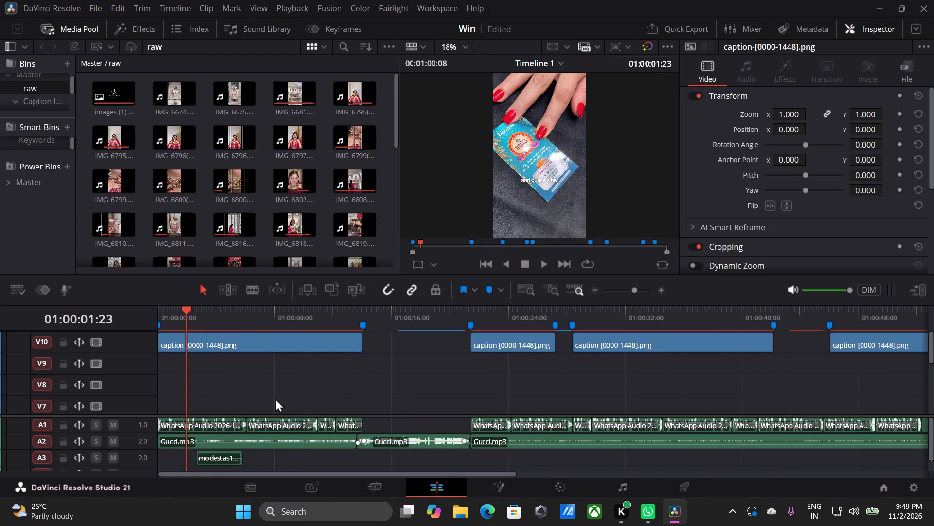
key(space)
key(space)
alt+scroll(417, 389, up, 5)
key(space)
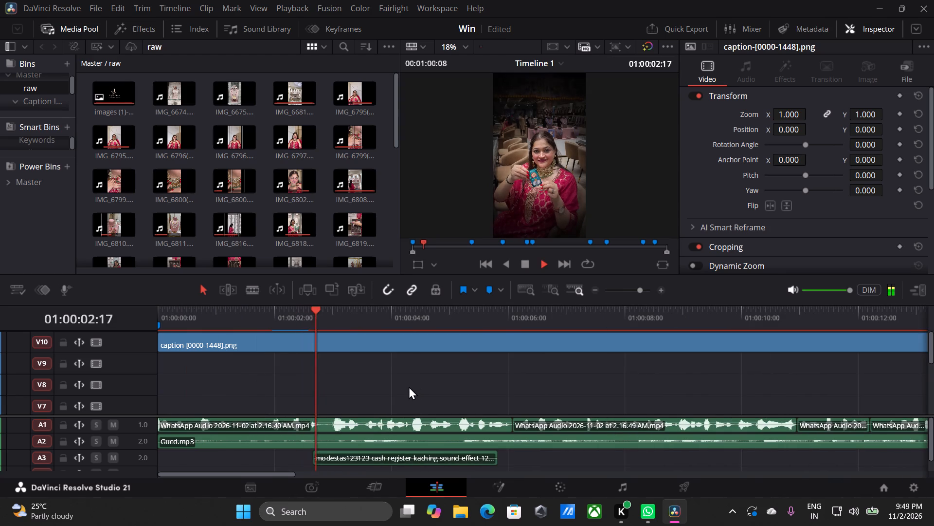
key(space)
drag(345, 321, 317, 317)
click(345, 336)
key(ctrl+b)
Play on past the Hyderabad title and split the V10 caption clip at 01:00:07:07.
key(space)
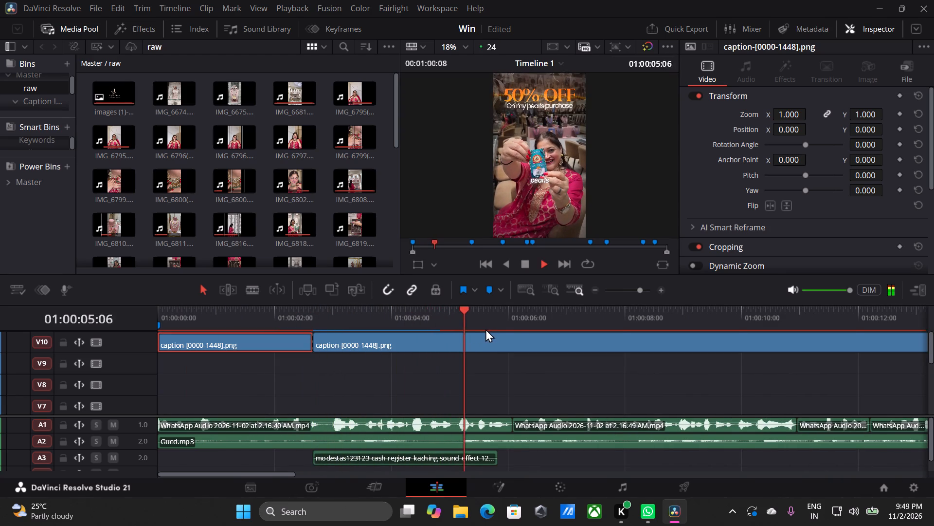
key(space)
drag(513, 324, 499, 324)
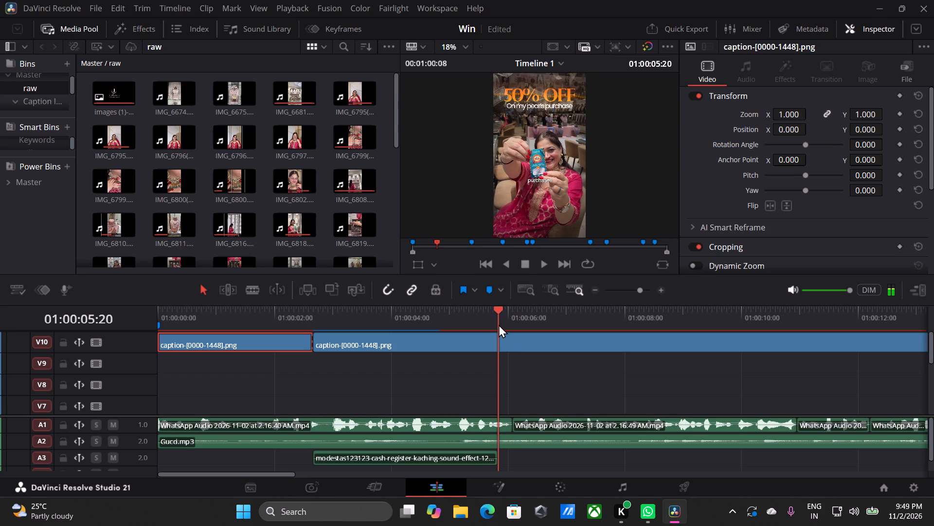
drag(499, 324, 533, 330)
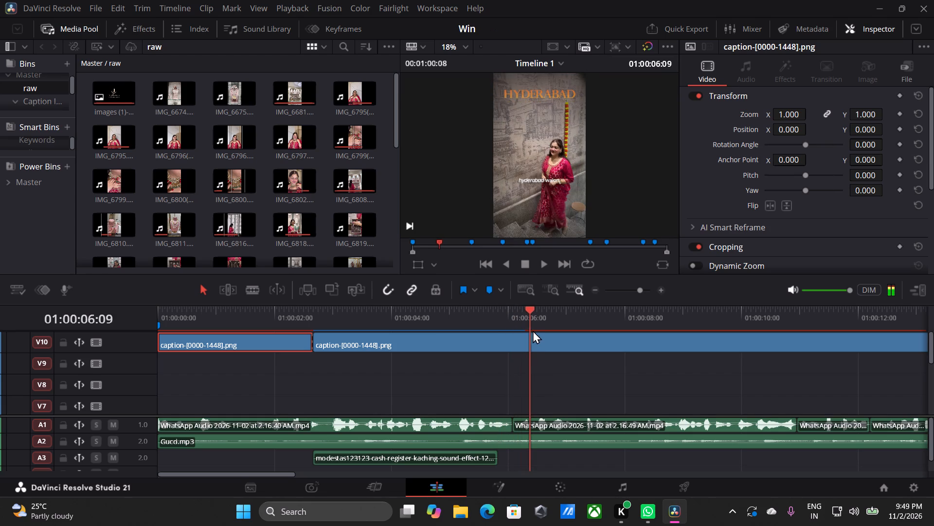
drag(533, 330, 634, 332)
ctrl+scroll(480, 399, down, 2)
drag(488, 313, 443, 318)
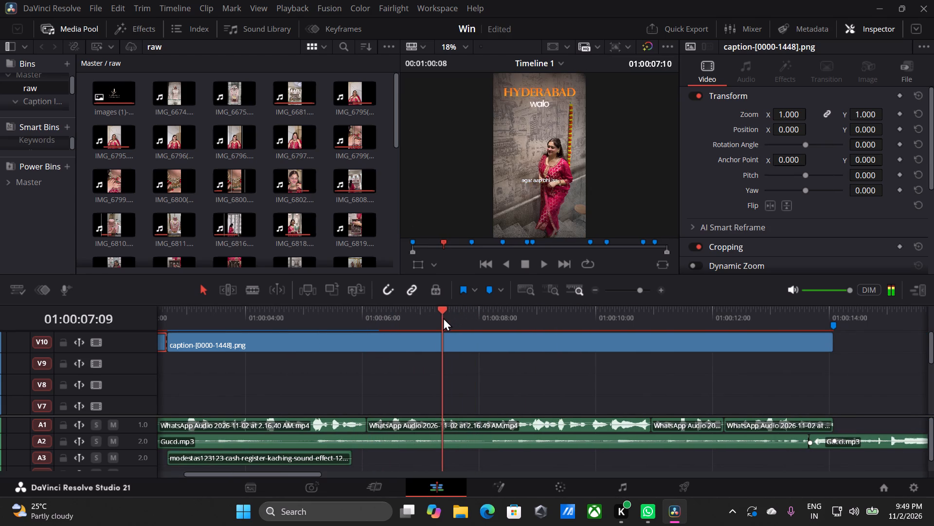
drag(443, 318, 439, 317)
click(454, 338)
key(ctrl+b)
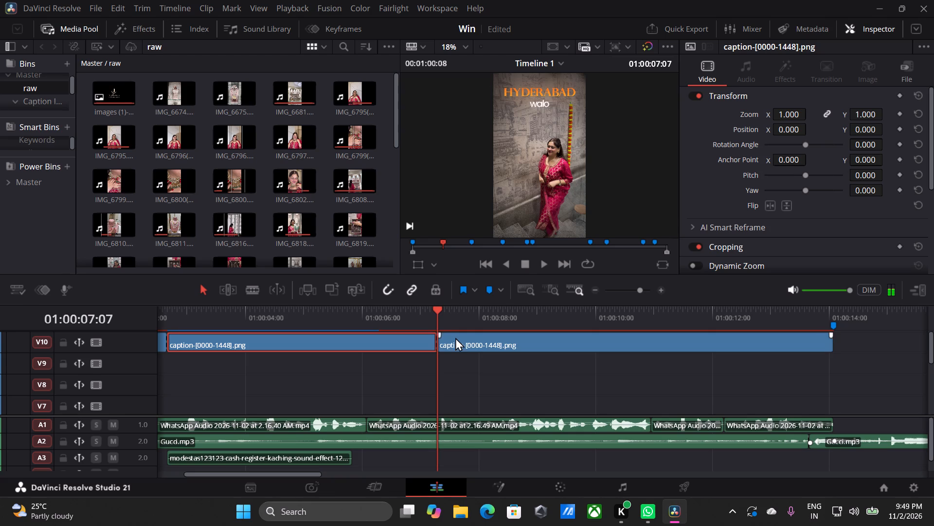
Trim the start of the V10 caption clip after the second split to 01:00:07:15.
key(space)
key(space)
click(442, 313)
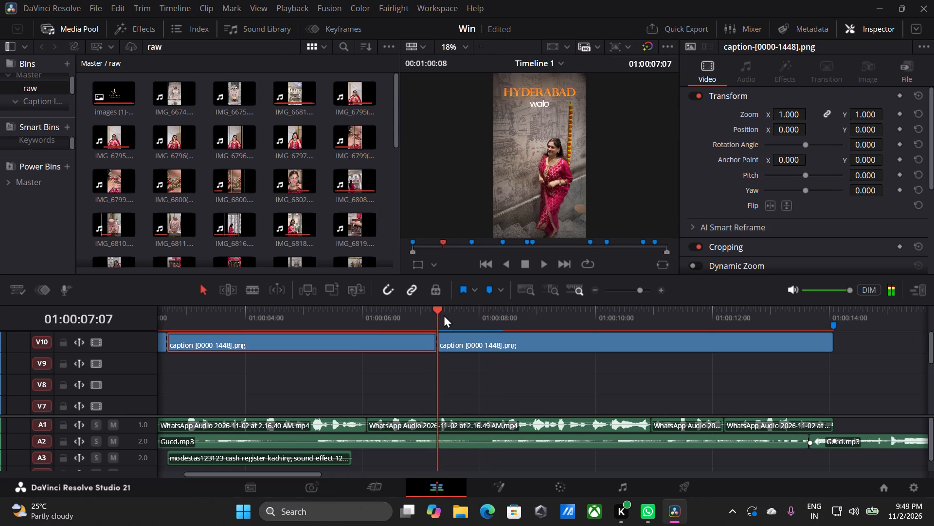
drag(436, 310, 453, 309)
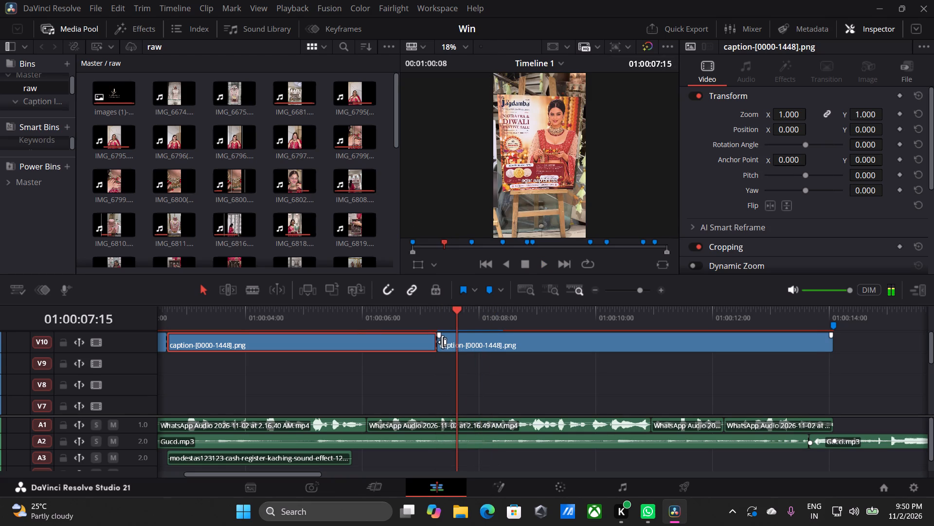
drag(442, 342, 458, 340)
Delete the V10 caption segment between 01:00:02:16 and 01:00:07:07 that overlaps the designed titles.
click(424, 345)
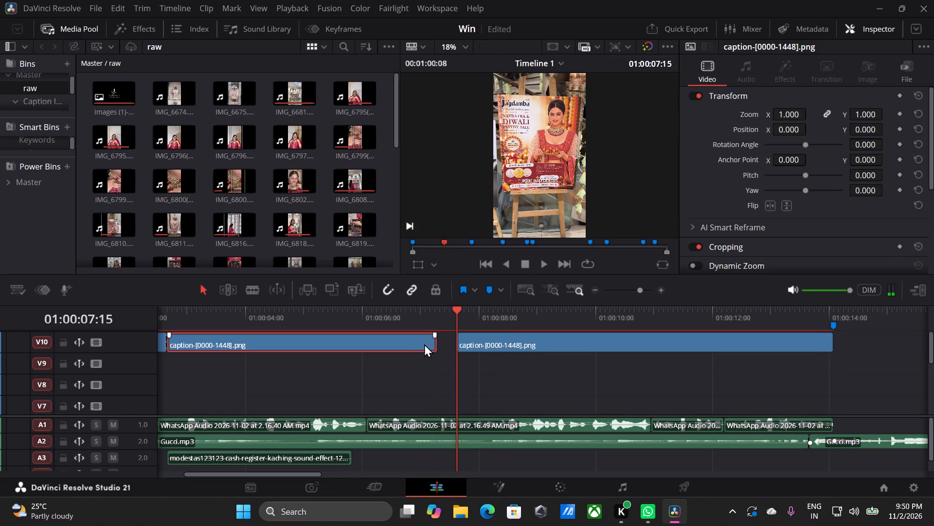
key(BackSpace)
Play the timeline from 01:00:07:15 to about 01:00:45 to review the captions and titles.
ctrl+scroll(462, 358, up, 7)
key(space)
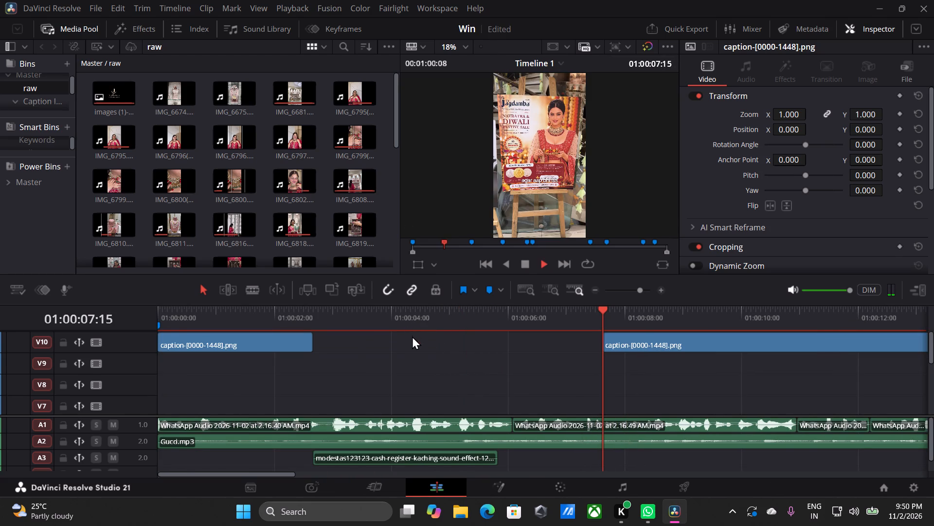
ctrl+scroll(413, 338, down, 3)
alt+scroll(417, 345, down, 2)
ctrl+scroll(412, 350, down, 3)
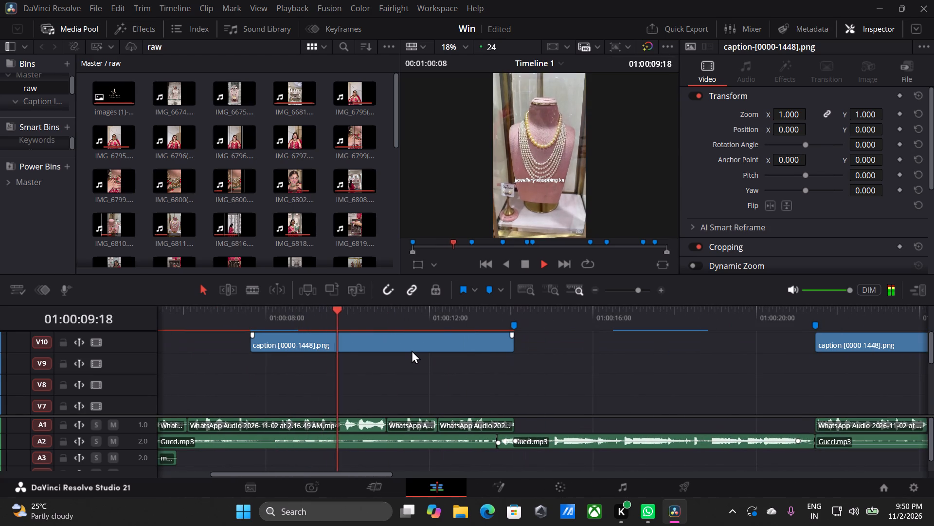
alt+scroll(434, 356, down, 2)
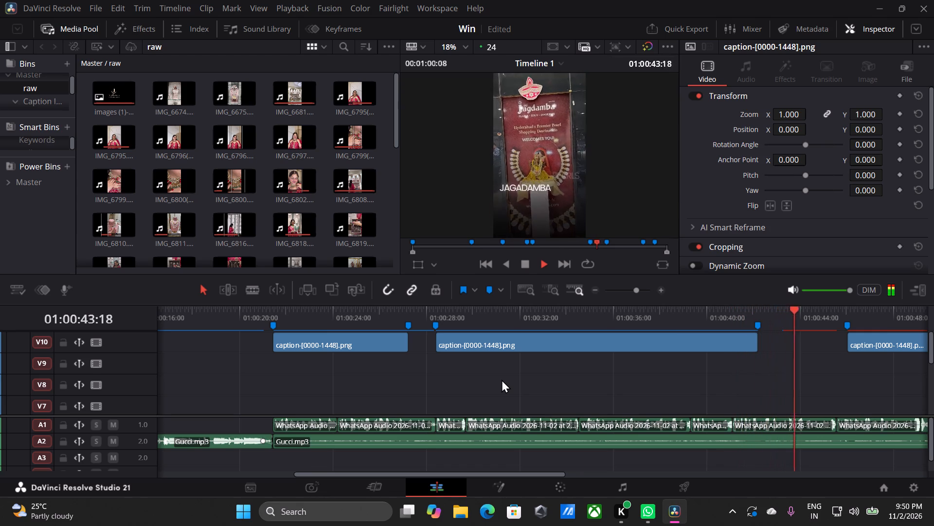
key(space)
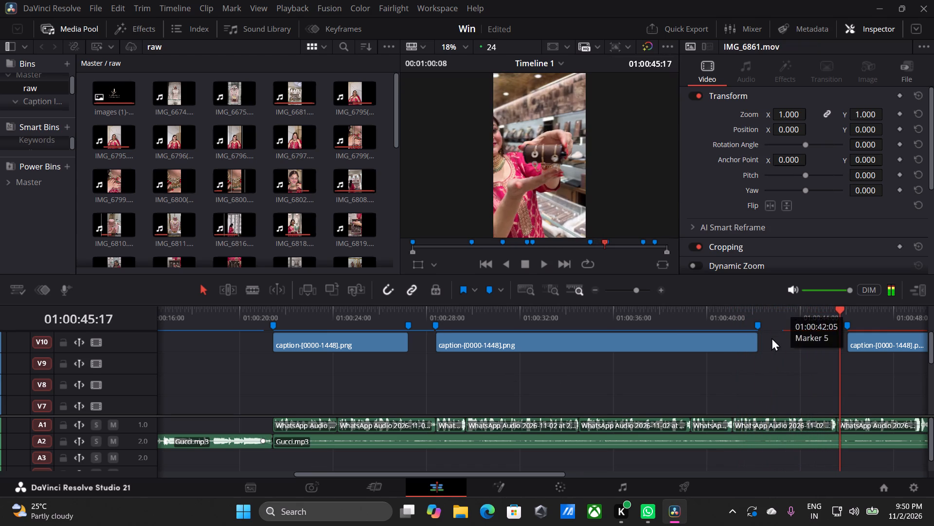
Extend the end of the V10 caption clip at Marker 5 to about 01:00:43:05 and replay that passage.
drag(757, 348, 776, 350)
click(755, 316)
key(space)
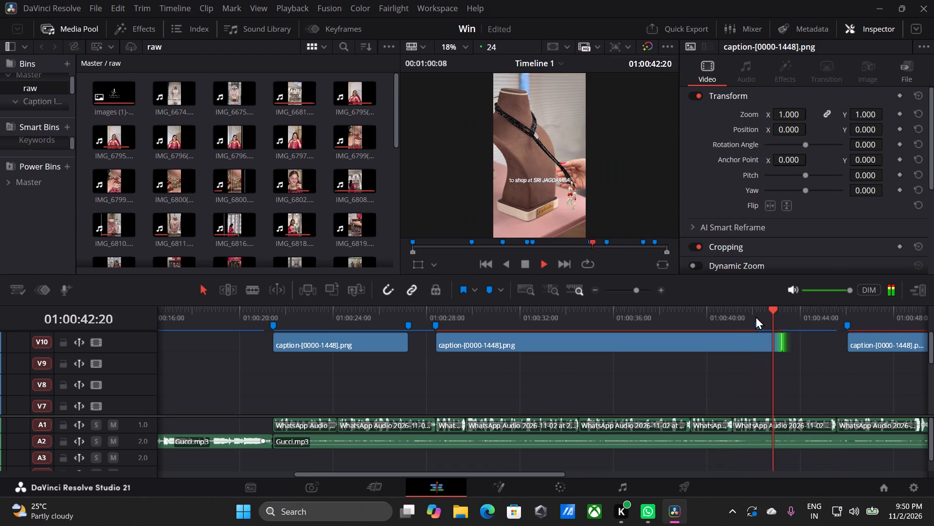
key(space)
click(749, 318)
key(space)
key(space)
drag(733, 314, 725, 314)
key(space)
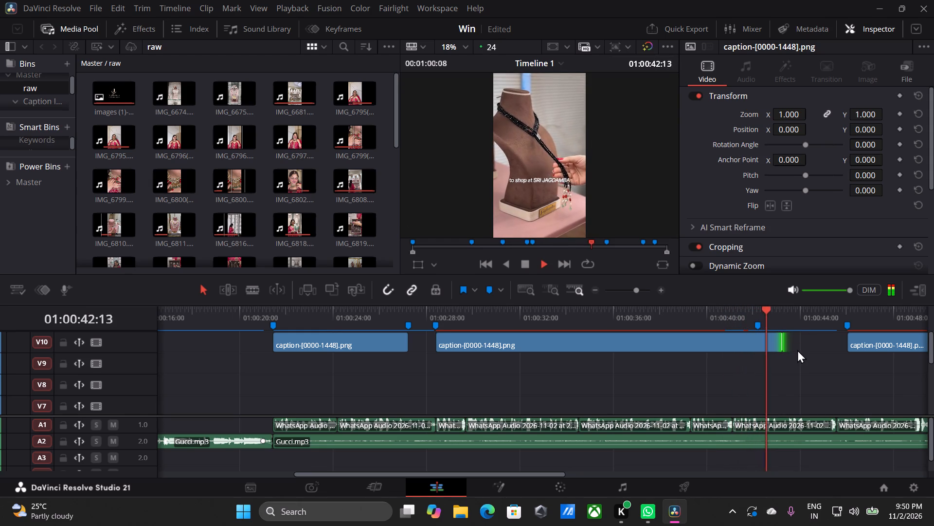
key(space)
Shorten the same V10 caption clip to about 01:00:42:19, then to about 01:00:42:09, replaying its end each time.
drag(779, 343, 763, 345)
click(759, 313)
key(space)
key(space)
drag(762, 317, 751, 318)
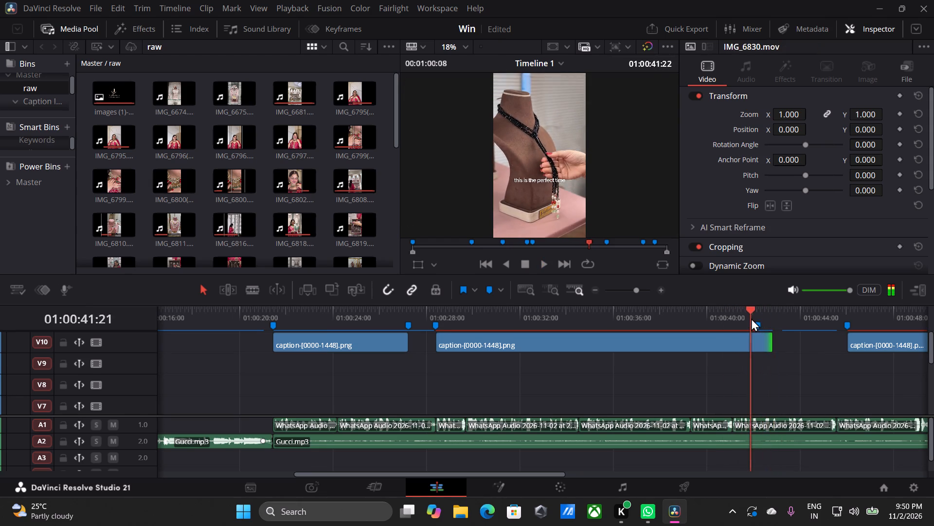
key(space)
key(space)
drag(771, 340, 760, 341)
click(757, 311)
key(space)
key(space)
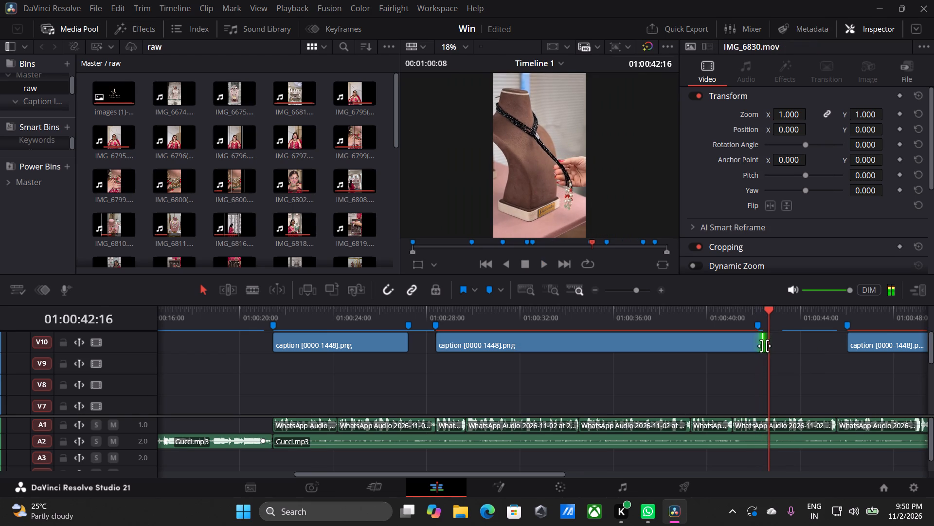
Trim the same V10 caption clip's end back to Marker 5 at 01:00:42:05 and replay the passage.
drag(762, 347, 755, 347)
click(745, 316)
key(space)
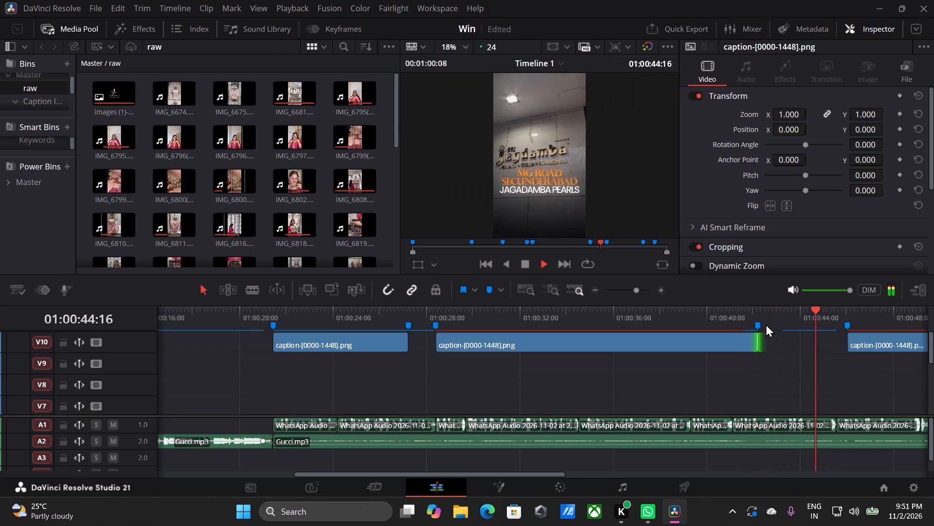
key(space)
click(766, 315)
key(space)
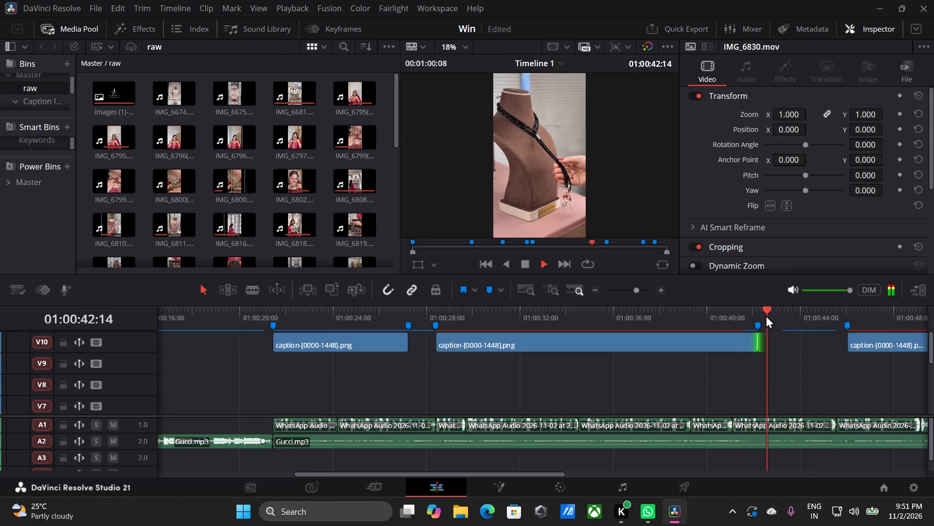
Change the "JAGADAMBA PEARLS" title on V3 near 01:00:44 to "SRI JAGADAMBA PEARLS".
ctrl+scroll(659, 380, down, 2)
key(space)
scroll(672, 357, up, 1)
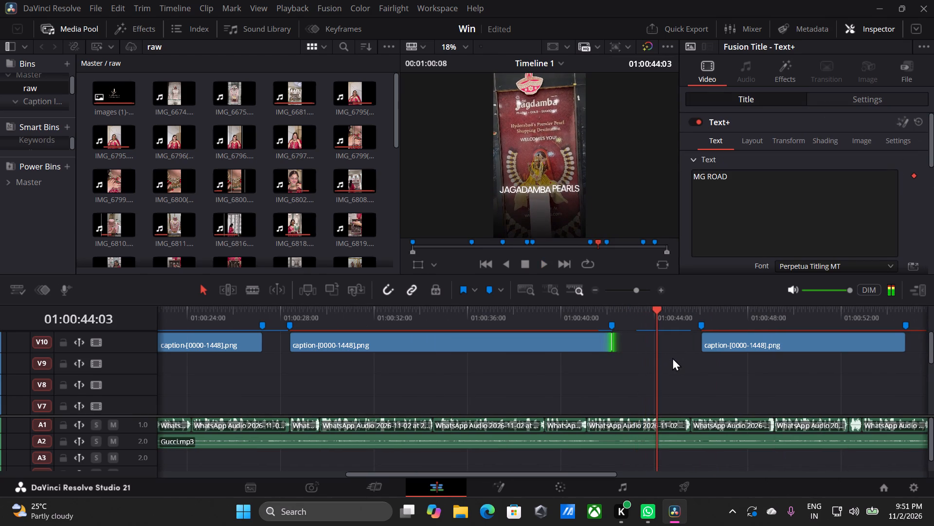
scroll(667, 358, up, 2)
scroll(665, 361, down, 3)
click(661, 363)
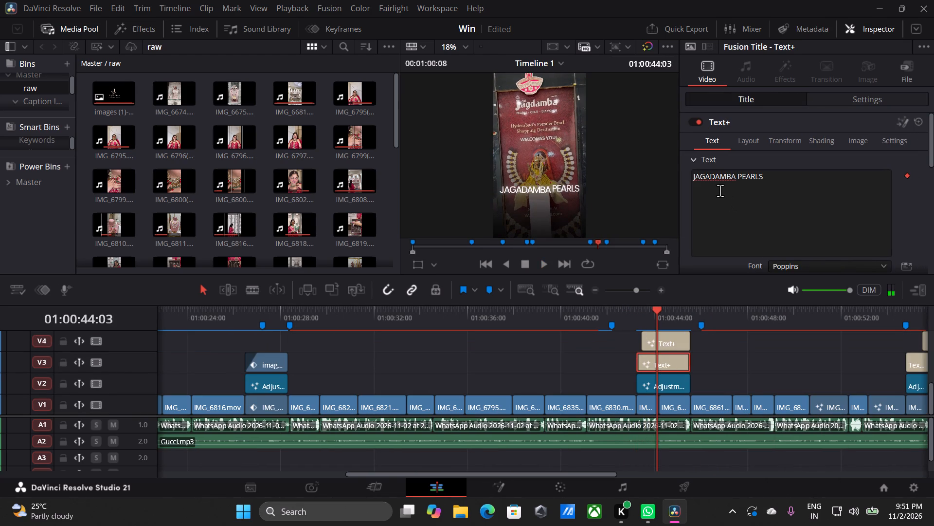
click(693, 176)
text(SRI)
key(space)
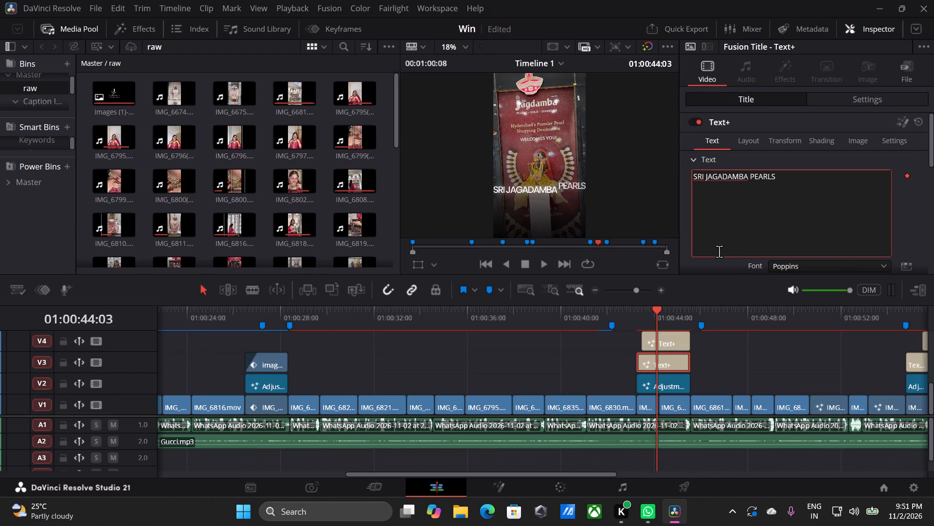
Reduce the "SRI JAGADAMBA PEARLS" title's text size to 0.109, checking it against the MG Road Secunderabad title.
scroll(817, 227, down, 2)
drag(880, 239, 850, 236)
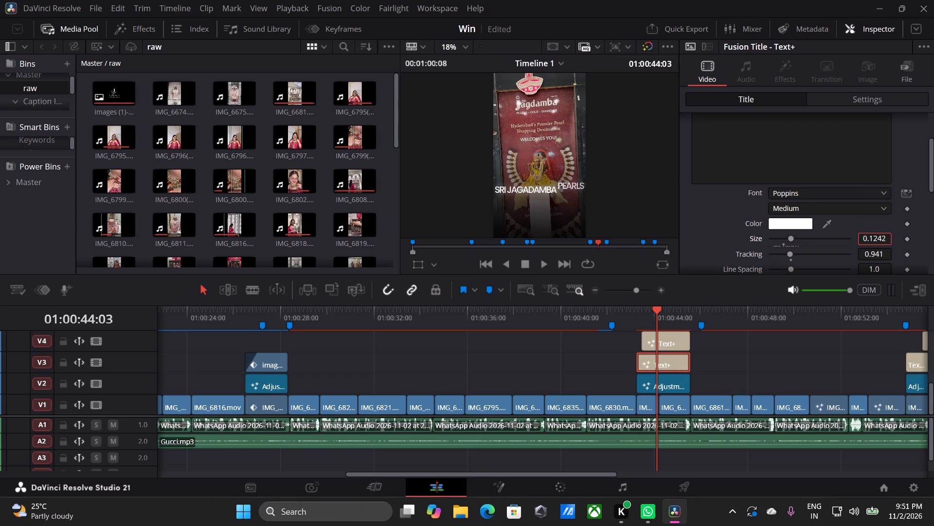
drag(850, 236, 780, 235)
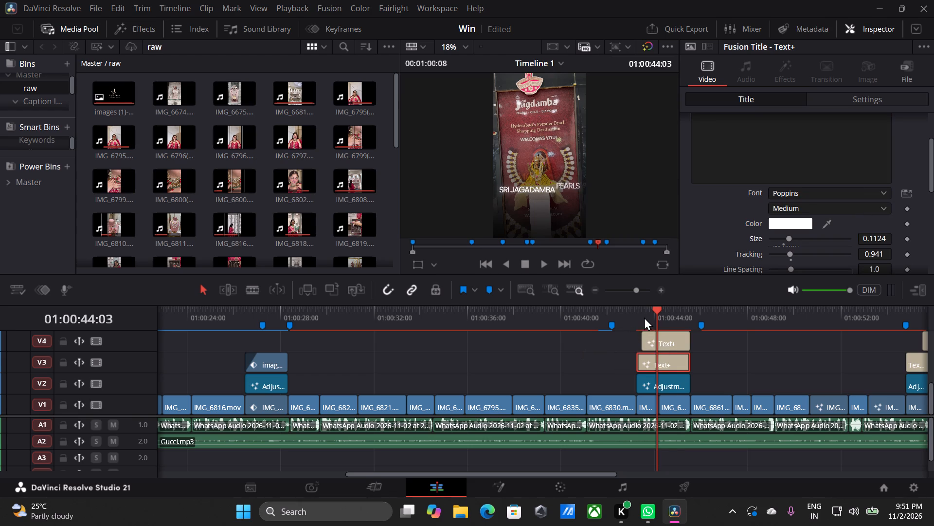
drag(647, 313, 677, 313)
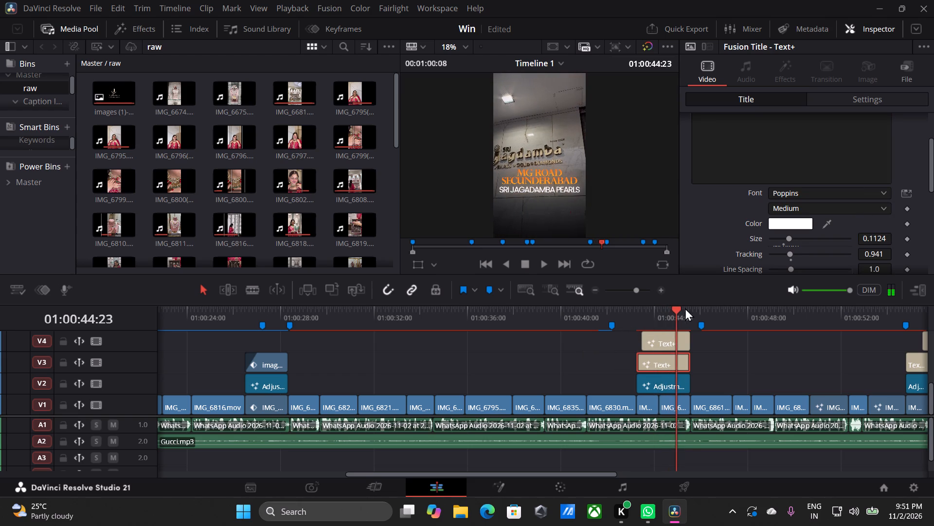
drag(870, 241, 849, 239)
Play the timeline from about 01:00:44 to the end to review the remaining captions and titles.
key(space)
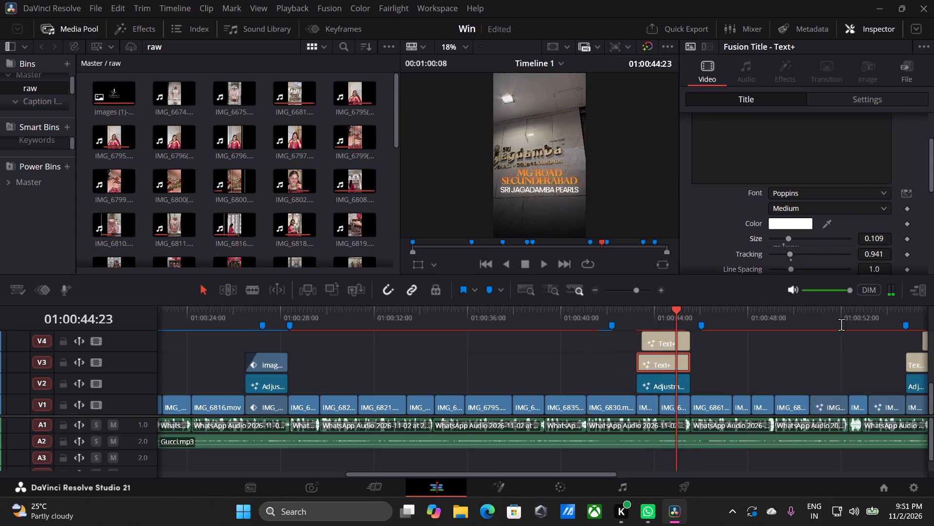
ctrl+scroll(690, 369, down, 2)
key(space)
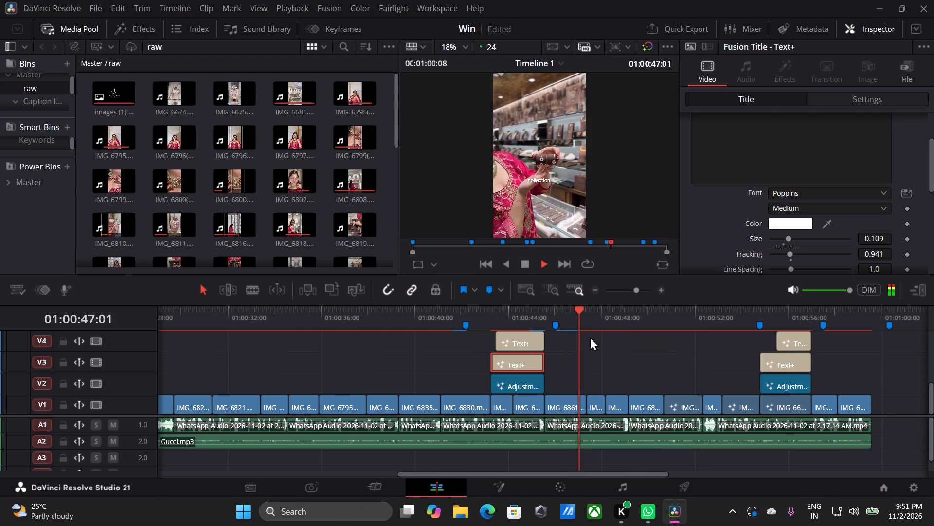
click(527, 315)
key(space)
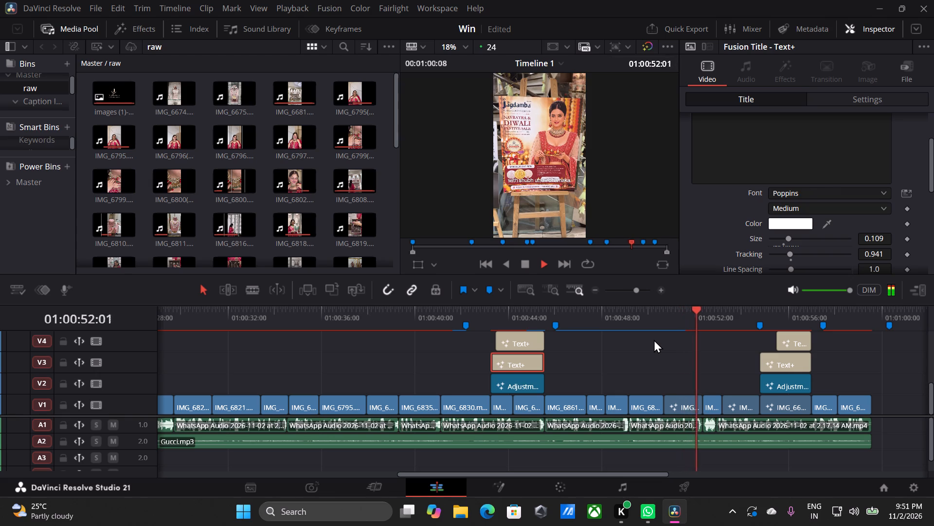
alt+scroll(641, 352, down, 1)
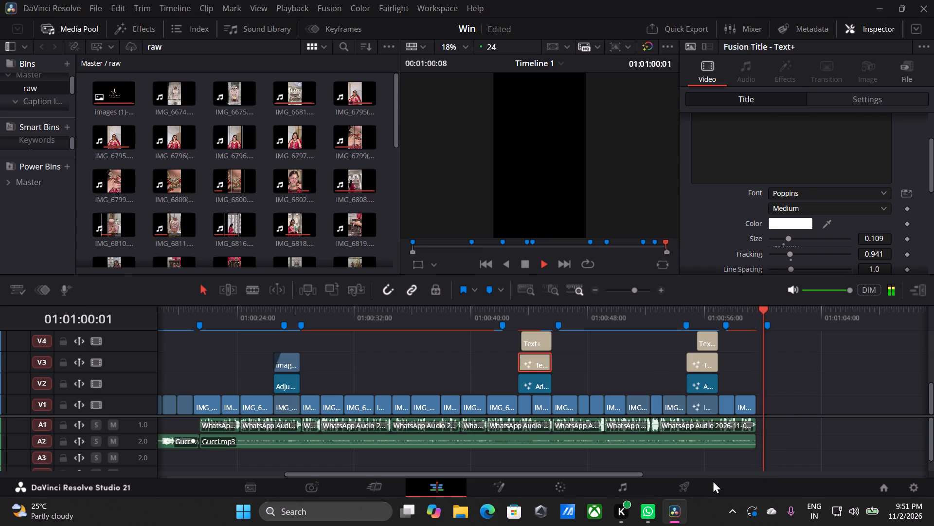
Stop playback and set the export file name for Timeline 1 to "FINAL JAGA" in the render settings.
key(space)
click(677, 486)
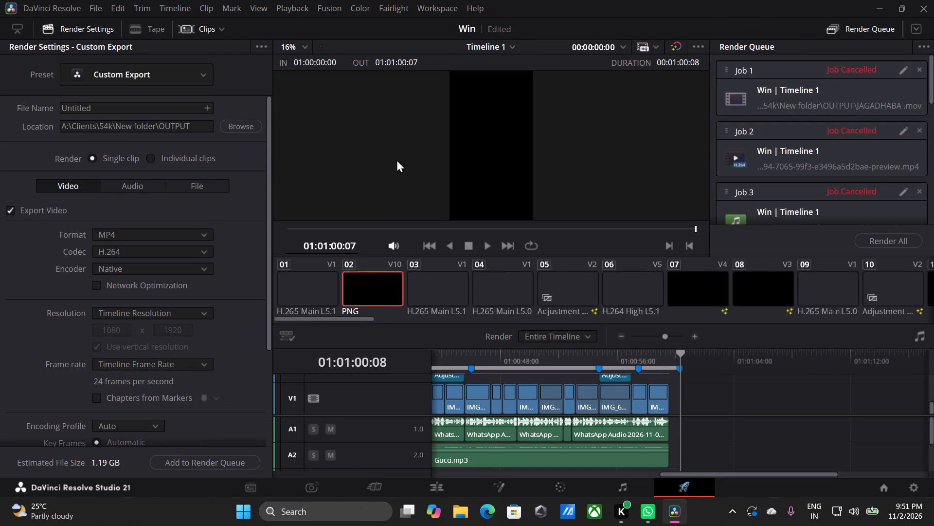
drag(159, 104, 0, 103)
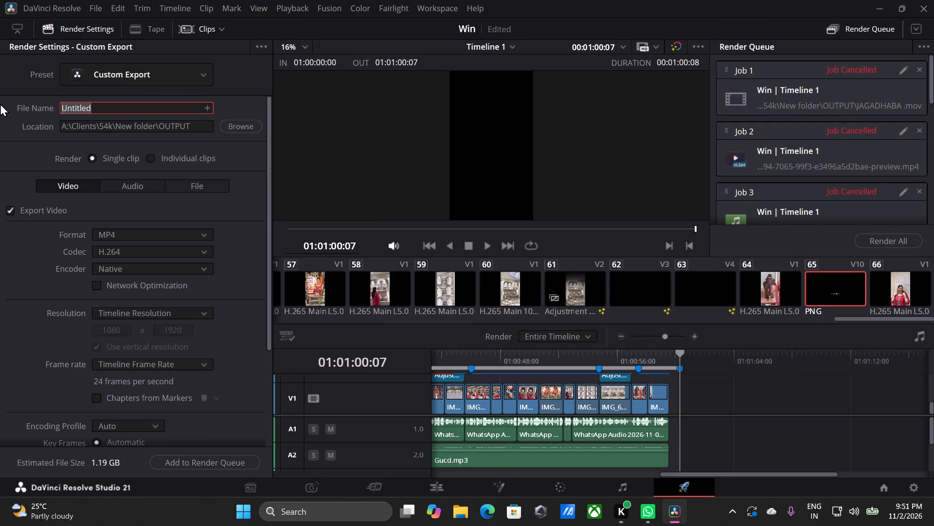
text(FINAL)
key(space)
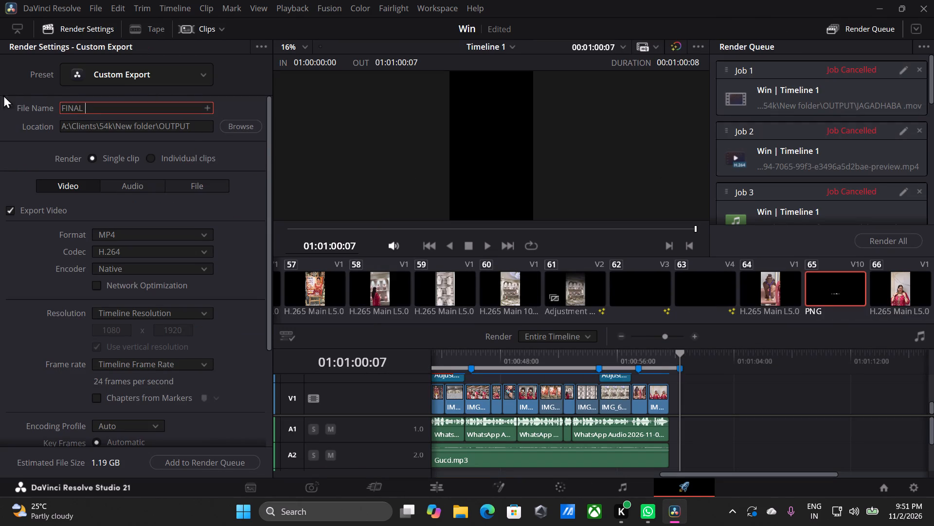
text(OE)
key(space)
key(BackSpace)
key(BackSpace)
key(BackSpace)
text(JAGA)
Queue the "FINAL JAGA" MP4 export to the OUTPUT folder and start rendering that job.
click(213, 459)
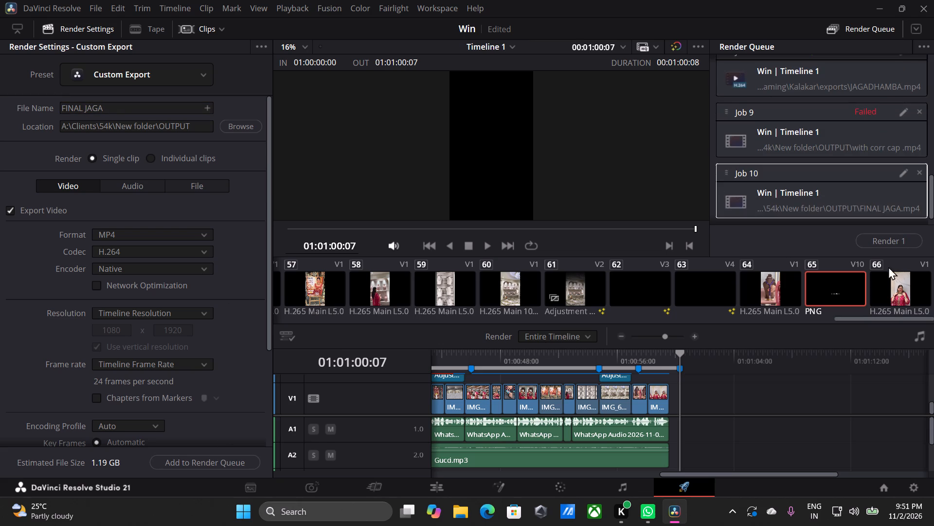
click(885, 234)
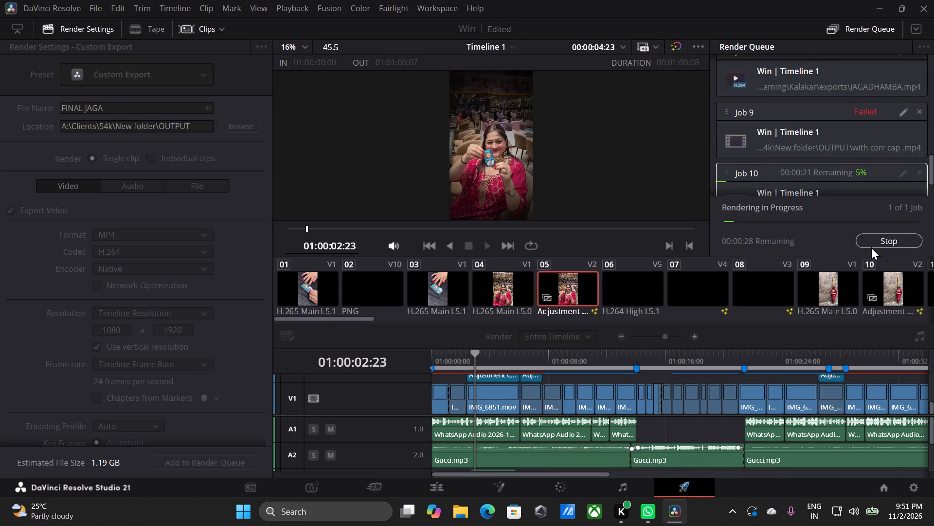
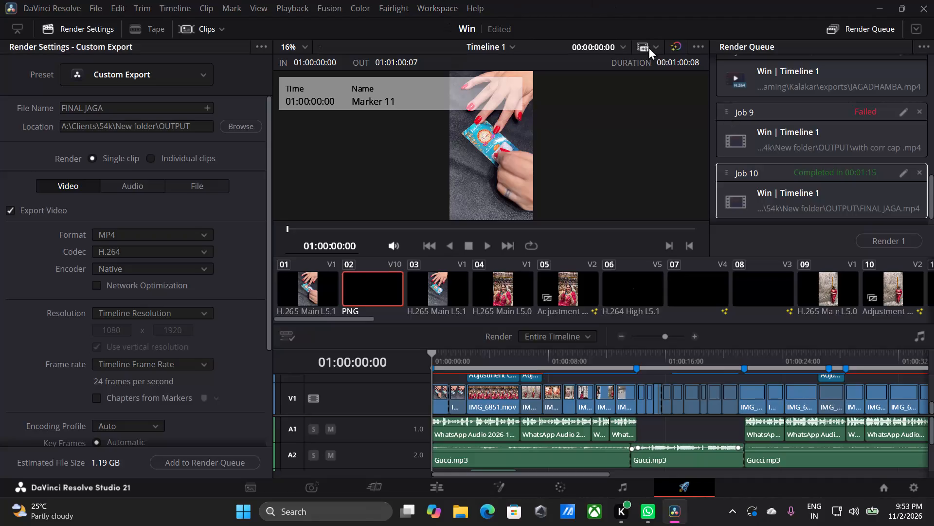
Close DaVinci Resolve with the Win project open.
click(933, 0)
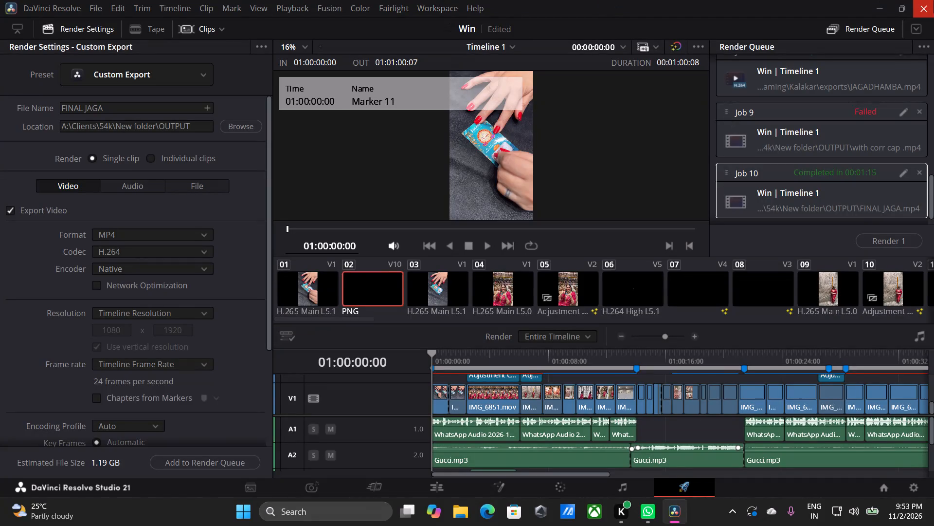